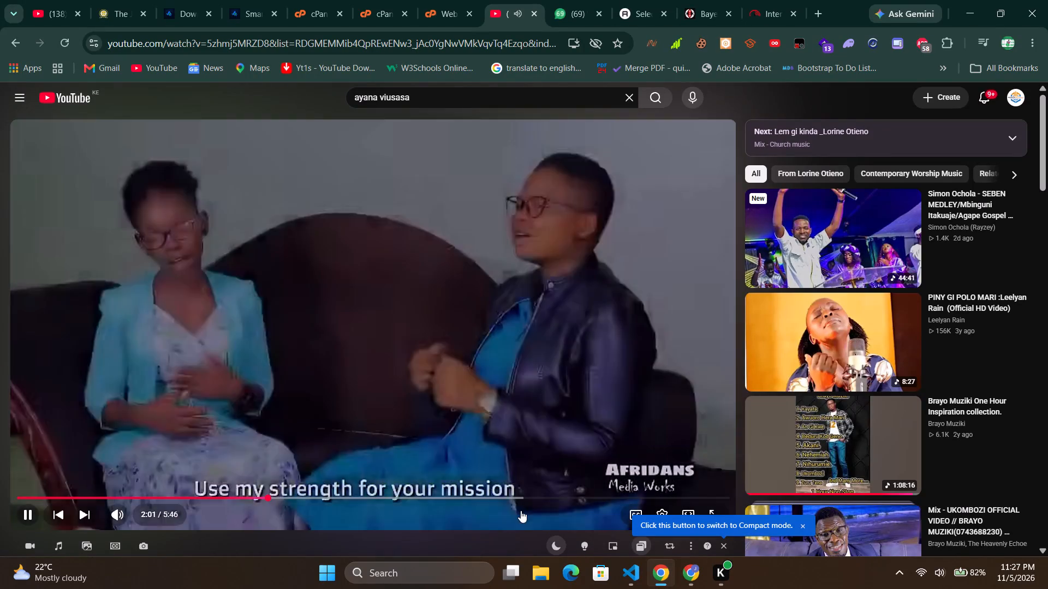
# Switch to the Chrome window showing WorldQuant BRAIN and review the payment and alpha statistics on the Performance page.
pyautogui.click(690, 567)
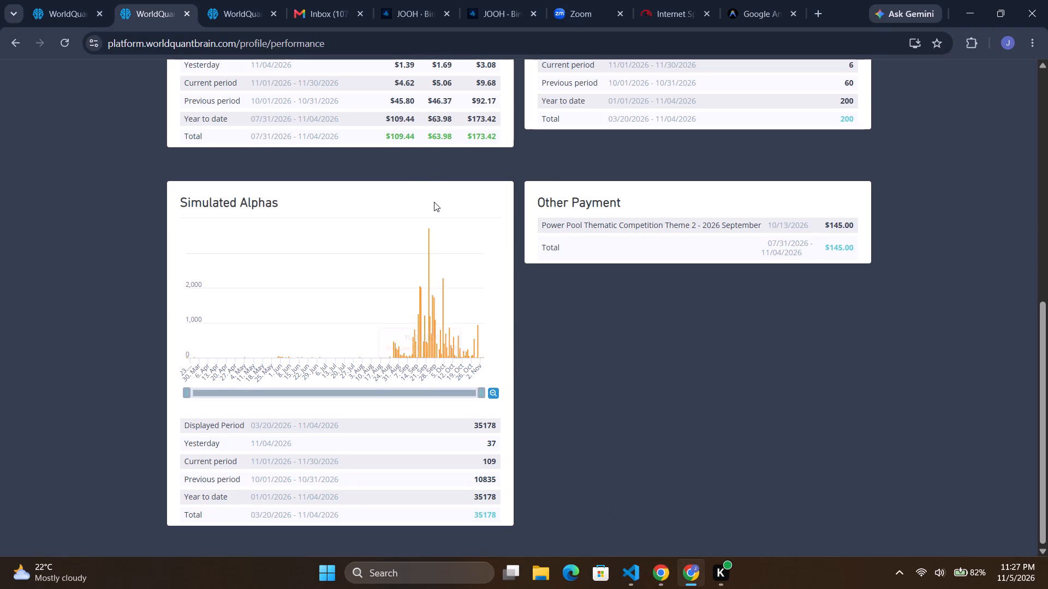
pyautogui.scroll(2, 439, 215)
pyautogui.scroll(-1, 439, 223)
pyautogui.scroll(1, 439, 228)
pyautogui.scroll(-1, 439, 229)
pyautogui.scroll(14, 439, 229)
pyautogui.scroll(-1, 440, 235)
pyautogui.scroll(3, 440, 235)
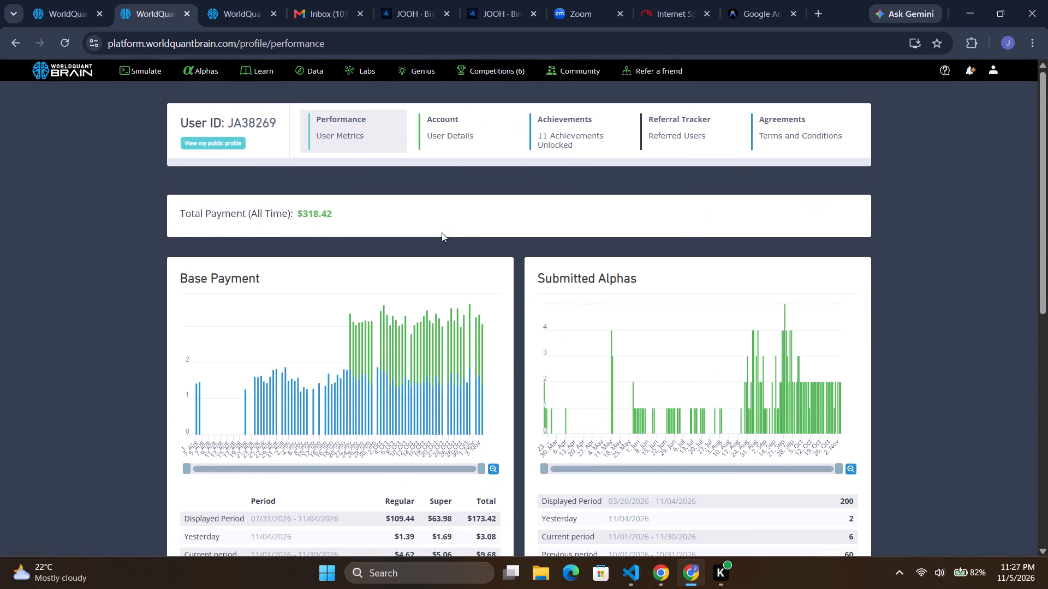
# Open the Announcements page of the WorldQuant BRAIN messages.
pyautogui.click(971, 70)
pyautogui.click(903, 94)
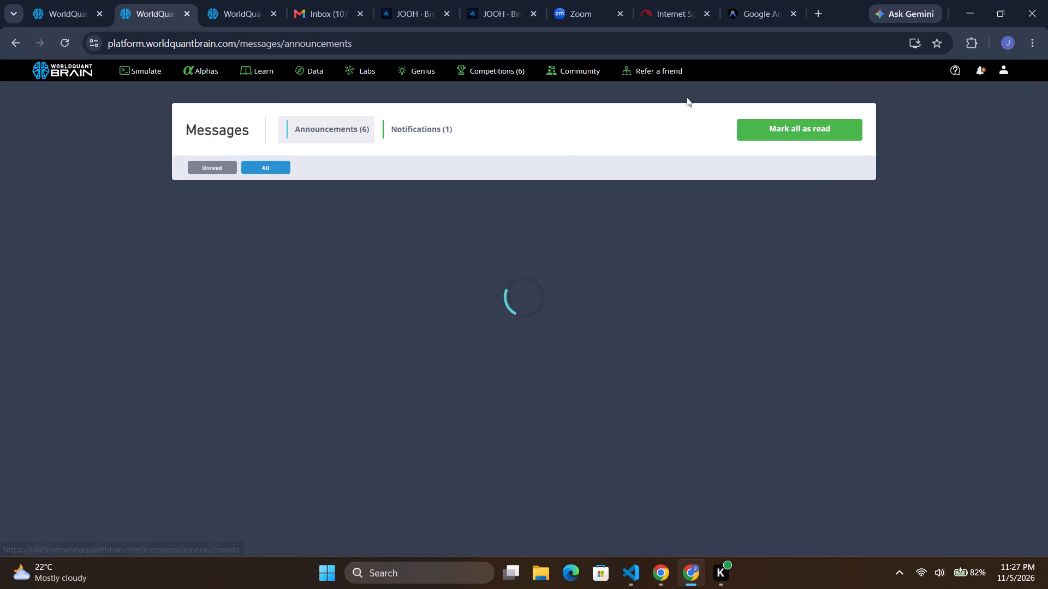
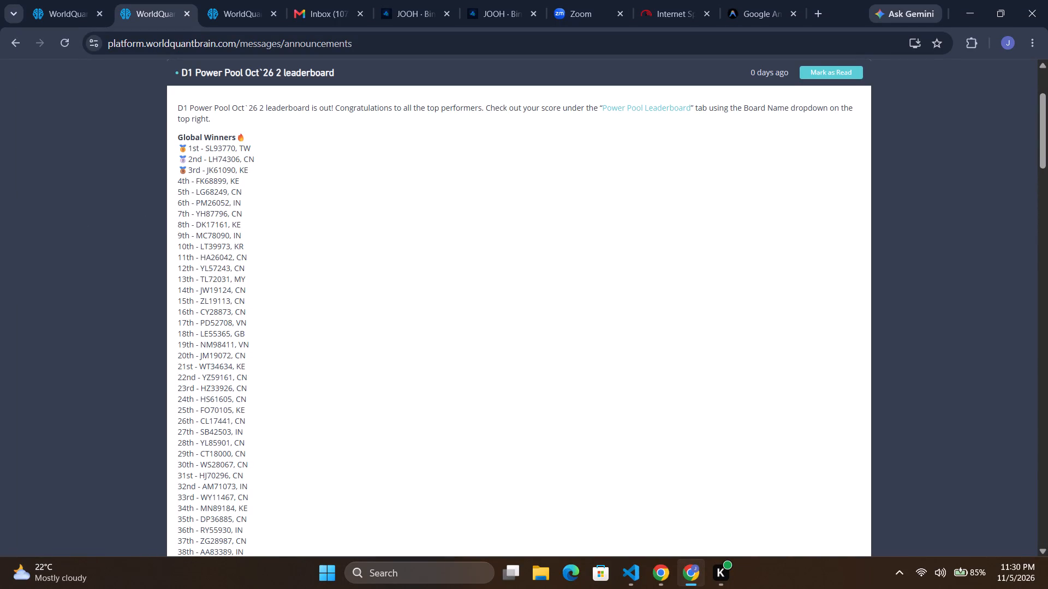
# Look over the D1 Power Pool Oct`26 2 leaderboard announcement and display the list of recent messages.
pyautogui.scroll(1, 449, 192)
pyautogui.scroll(-1, 449, 195)
pyautogui.scroll(4, 449, 200)
pyautogui.scroll(-1, 451, 213)
pyautogui.scroll(5, 461, 203)
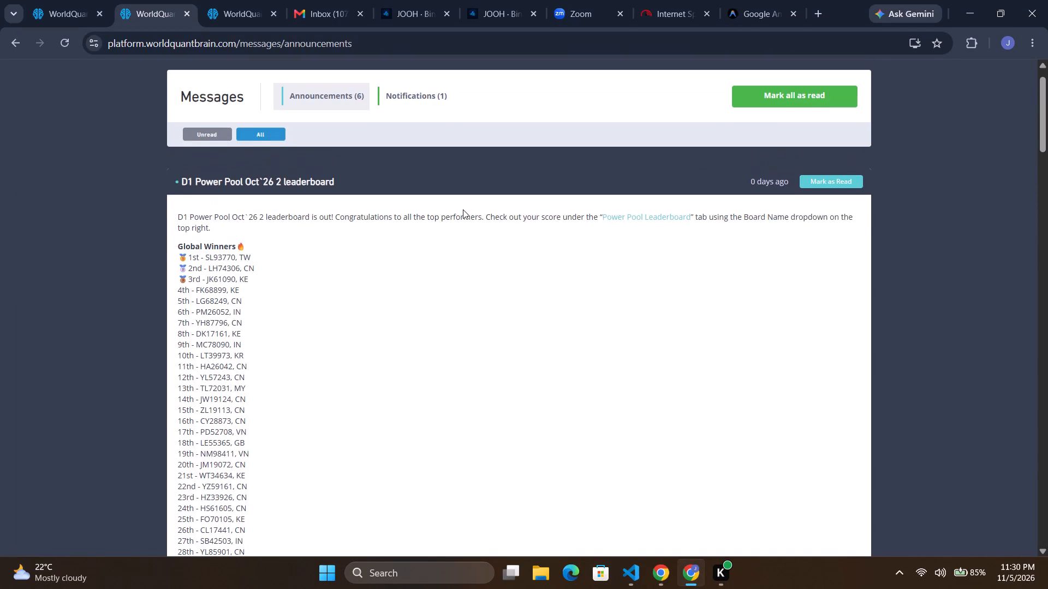
pyautogui.scroll(8, 463, 209)
pyautogui.click(970, 73)
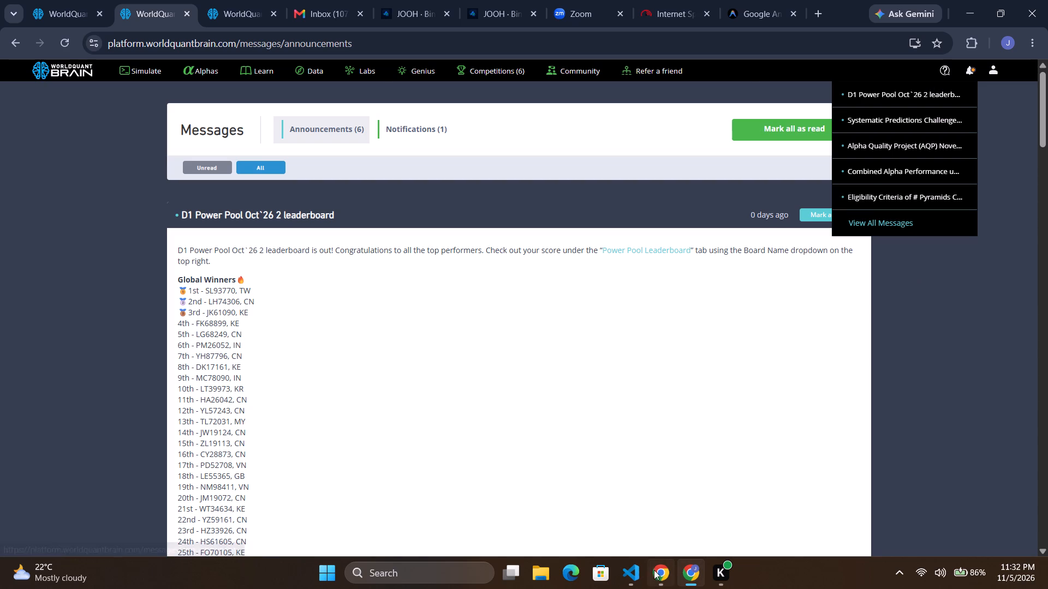
# Switch to Visual Studio Code and run /usage in the agy terminal session.
pyautogui.click(633, 571)
pyautogui.scroll(-1, 306, 465)
pyautogui.scroll(2, 306, 465)
pyautogui.scroll(-2, 306, 465)
pyautogui.scroll(1, 306, 465)
pyautogui.scroll(-1, 306, 465)
pyautogui.scroll(6, 844, 389)
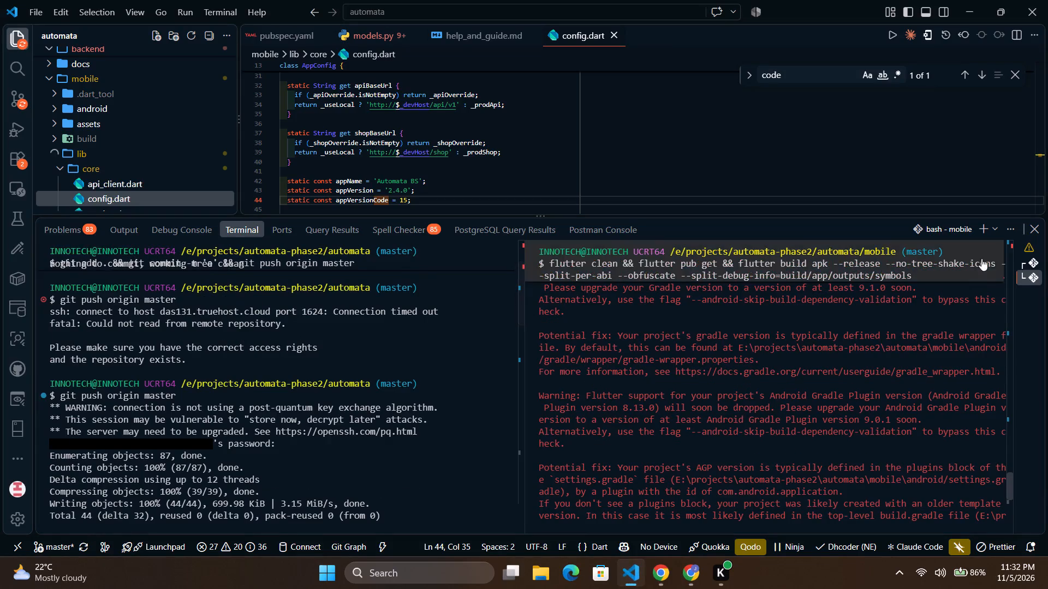
pyautogui.click(1026, 251)
pyautogui.click(180, 475)
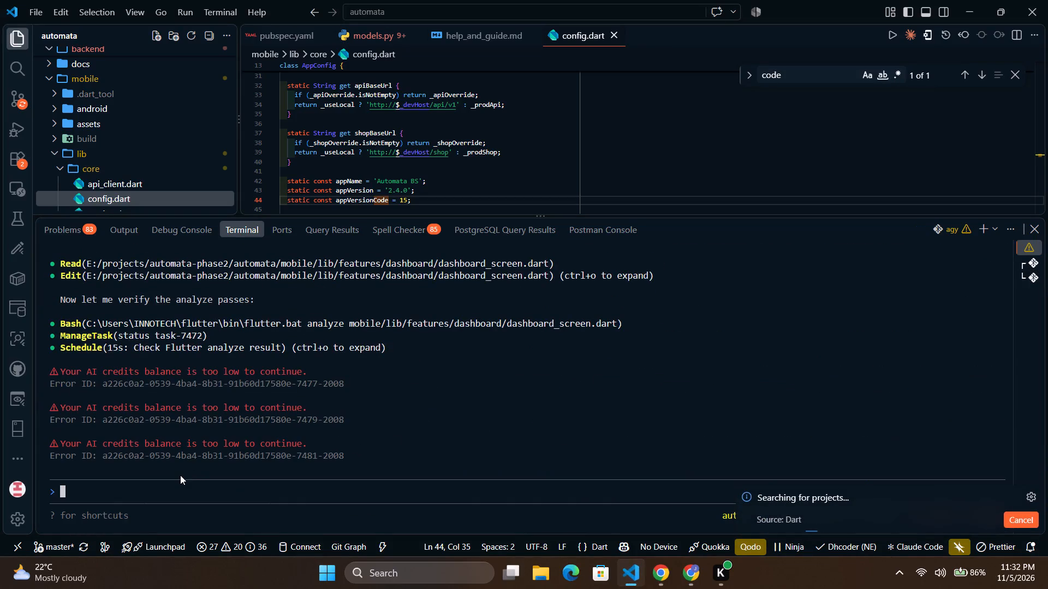
pyautogui.write('/usage')
pyautogui.press('Return')
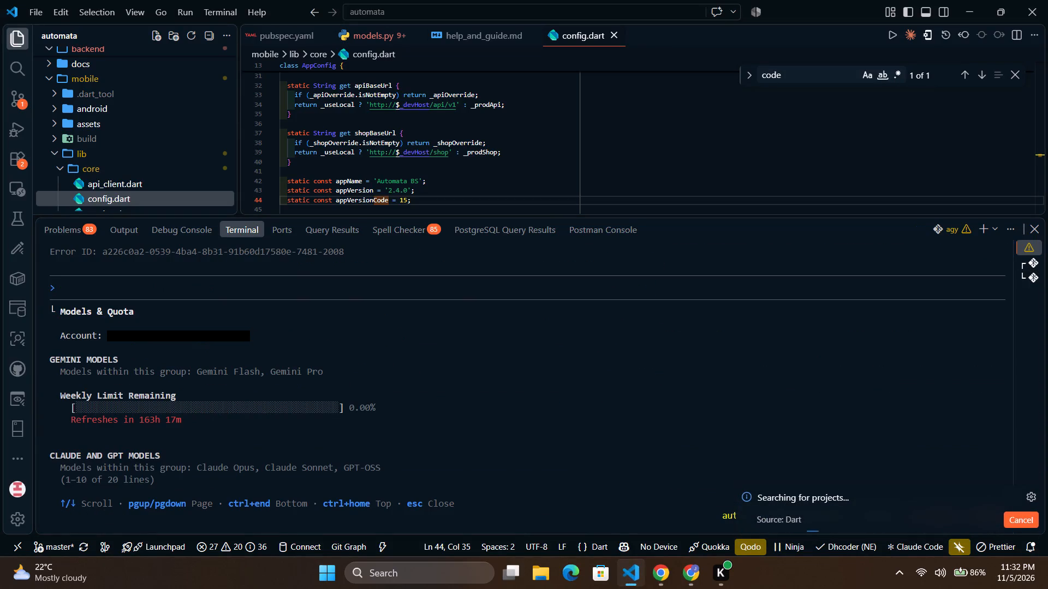
# Examine the weekly limits of the Gemini and the Claude and GPT model groups, and close the quota view.
pyautogui.click(126, 512)
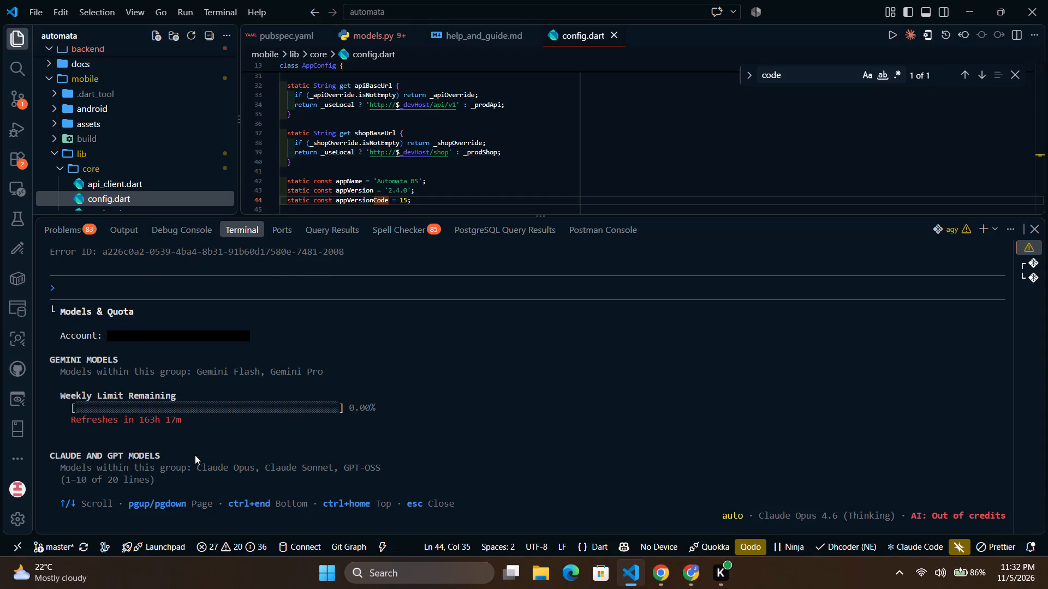
pyautogui.press('Down')
pyautogui.press('Down')
pyautogui.press('Down')
pyautogui.press('Down')
pyautogui.press('Down')
pyautogui.press('Down')
pyautogui.press('Down')
pyautogui.press('Down')
pyautogui.press('Down')
pyautogui.press('Down')
pyautogui.press('Down')
pyautogui.press('Down')
pyautogui.press('Down')
pyautogui.press('Down')
pyautogui.press('Down')
pyautogui.press('Down')
pyautogui.press('Down')
pyautogui.press('Down')
pyautogui.press('Down')
pyautogui.press('Down')
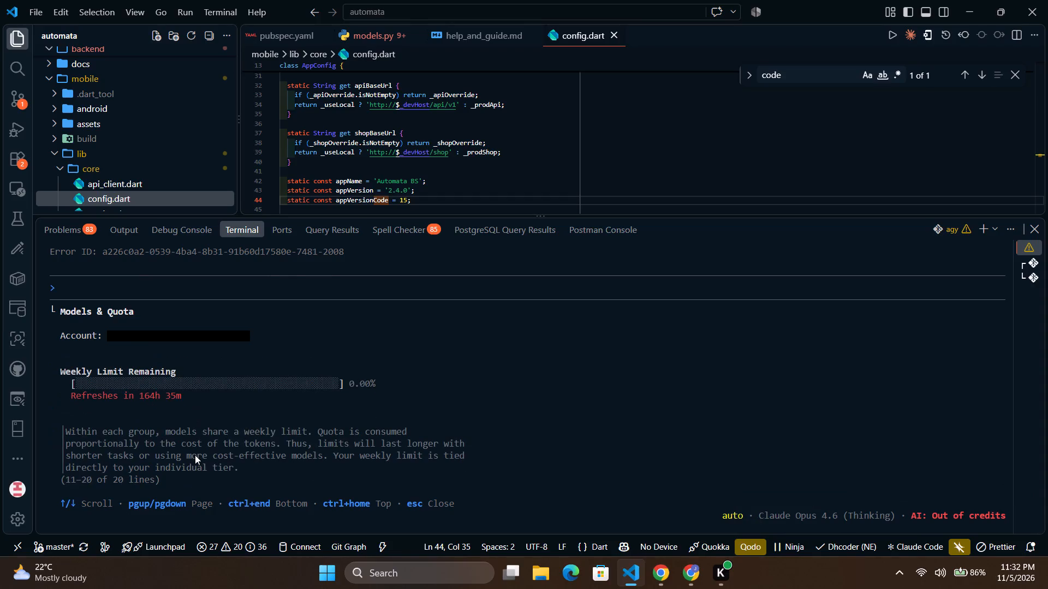
pyautogui.press('Escape')
# Log out of the Antigravity CLI with the /logout command.
pyautogui.press('/')
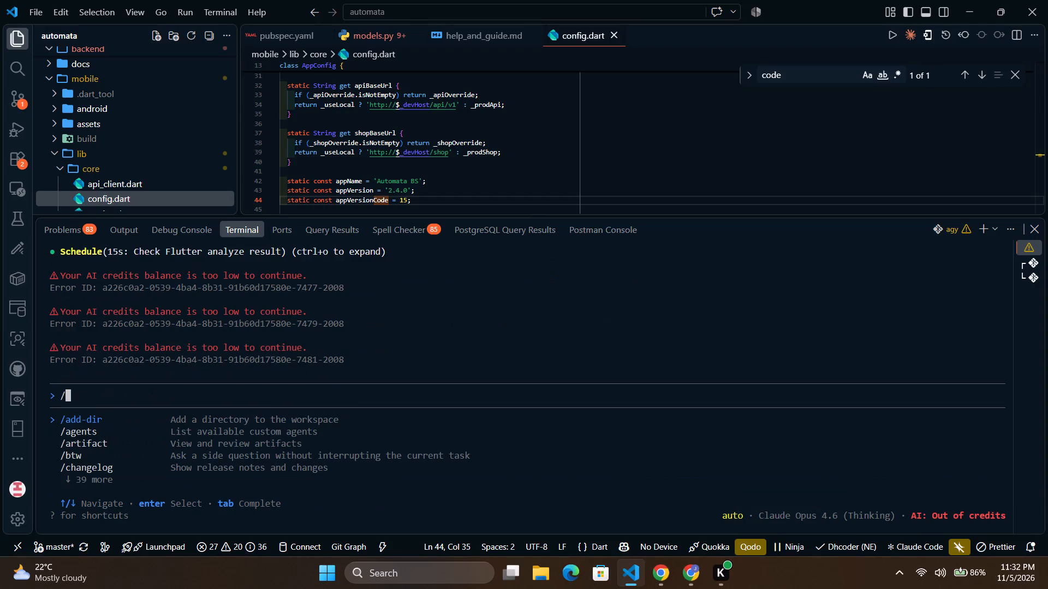
pyautogui.write('logou')
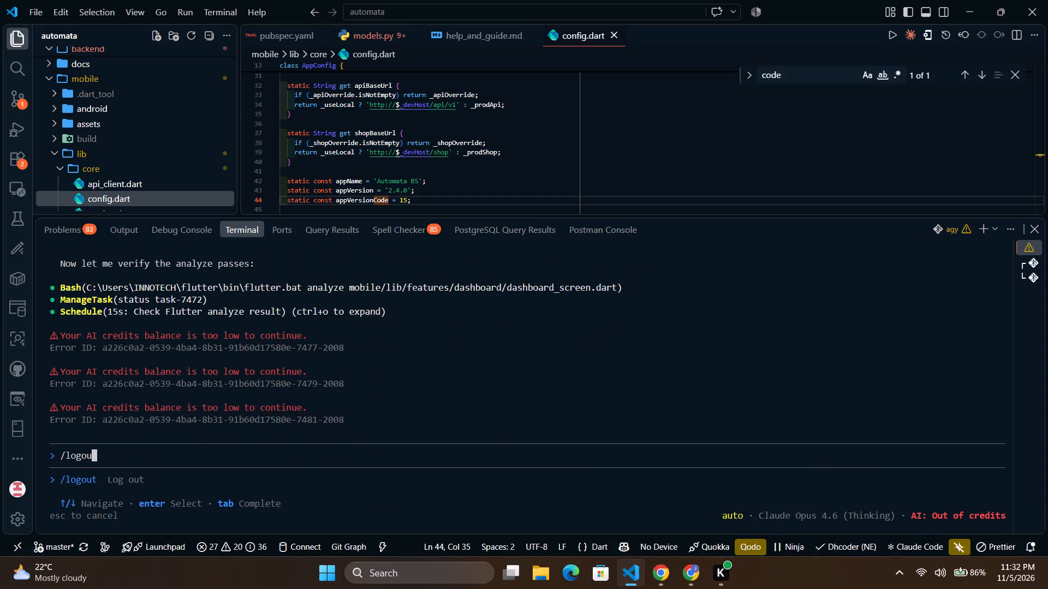
pyautogui.press('Return')
pyautogui.press('Return')
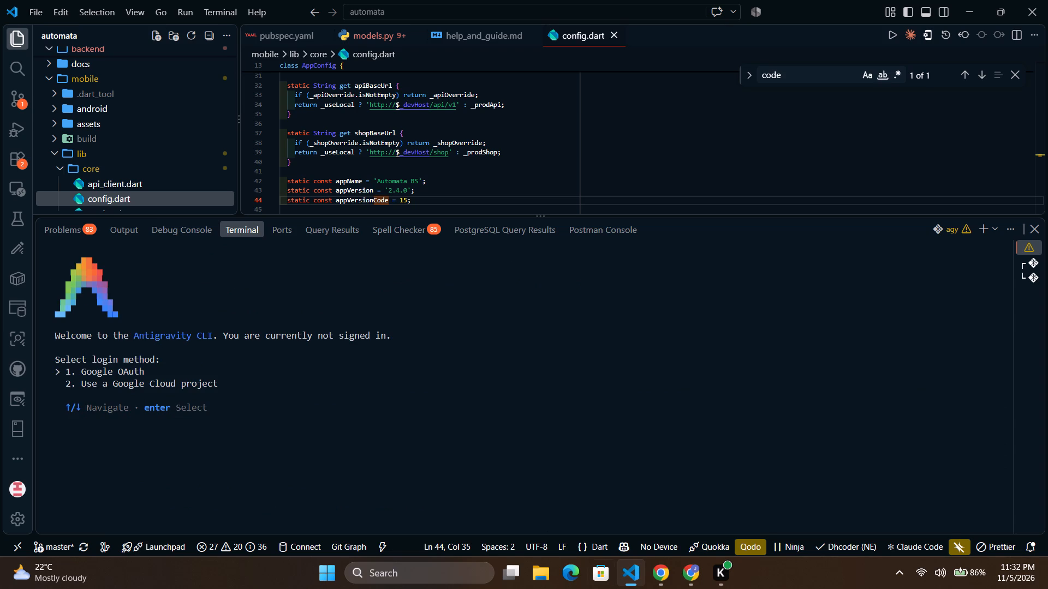
# Switch back to the Chrome window with WorldQuant BRAIN, open its home page and hide the recent messages list.
pyautogui.click(692, 576)
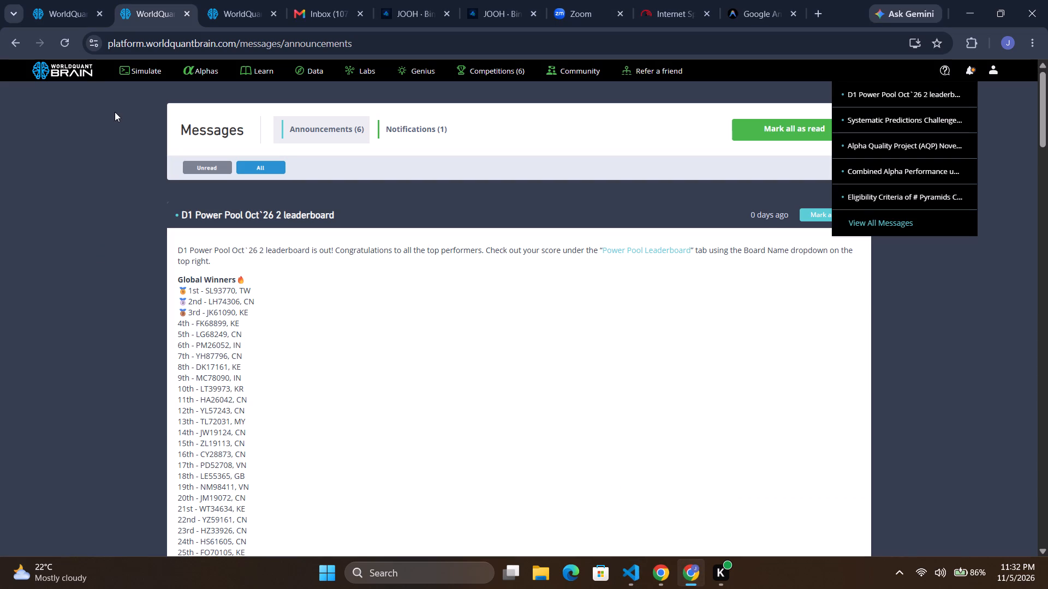
pyautogui.click(84, 74)
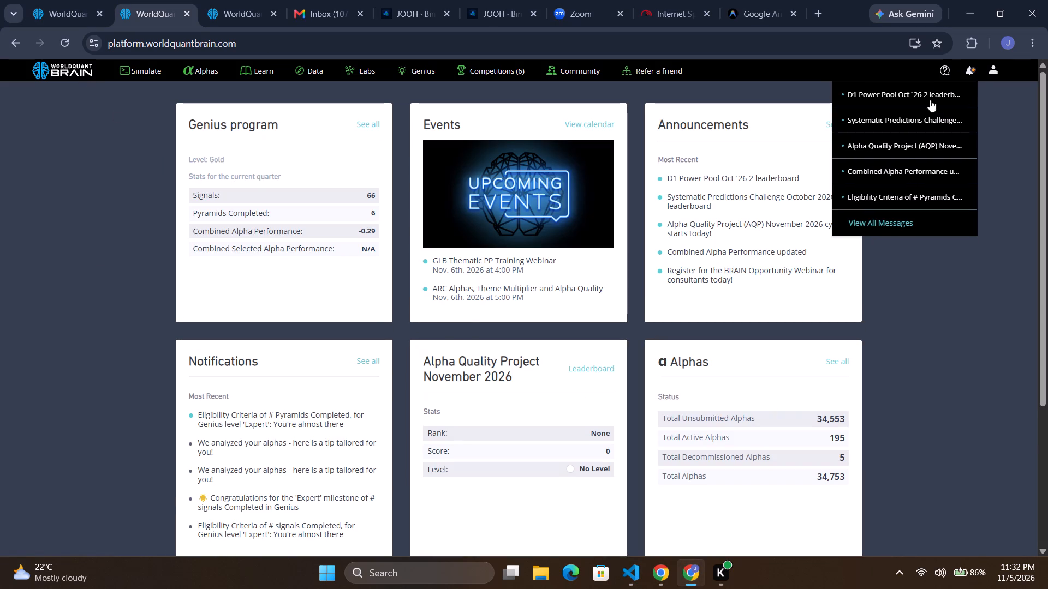
pyautogui.click(975, 64)
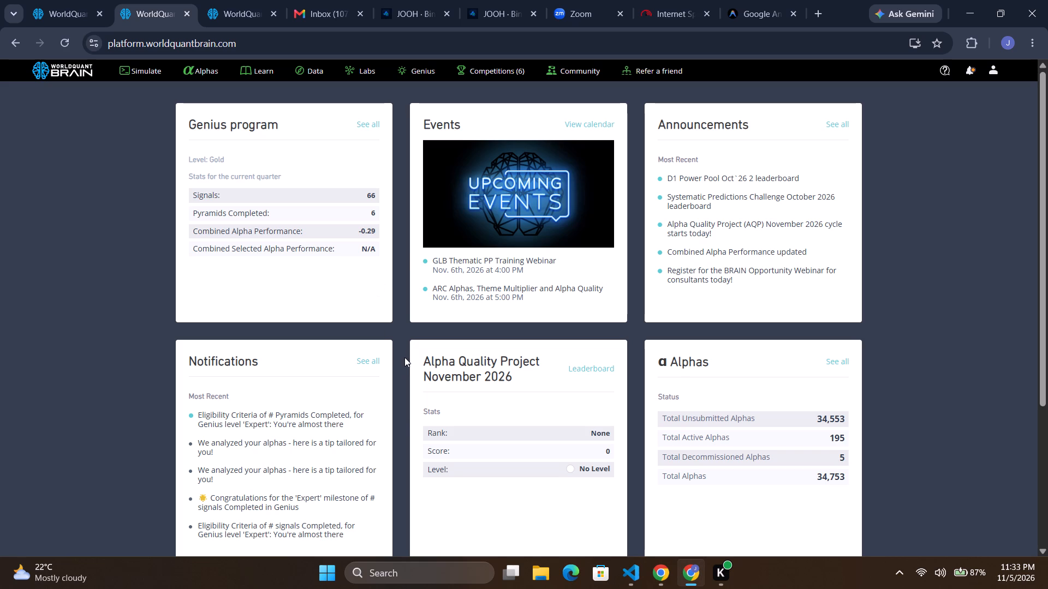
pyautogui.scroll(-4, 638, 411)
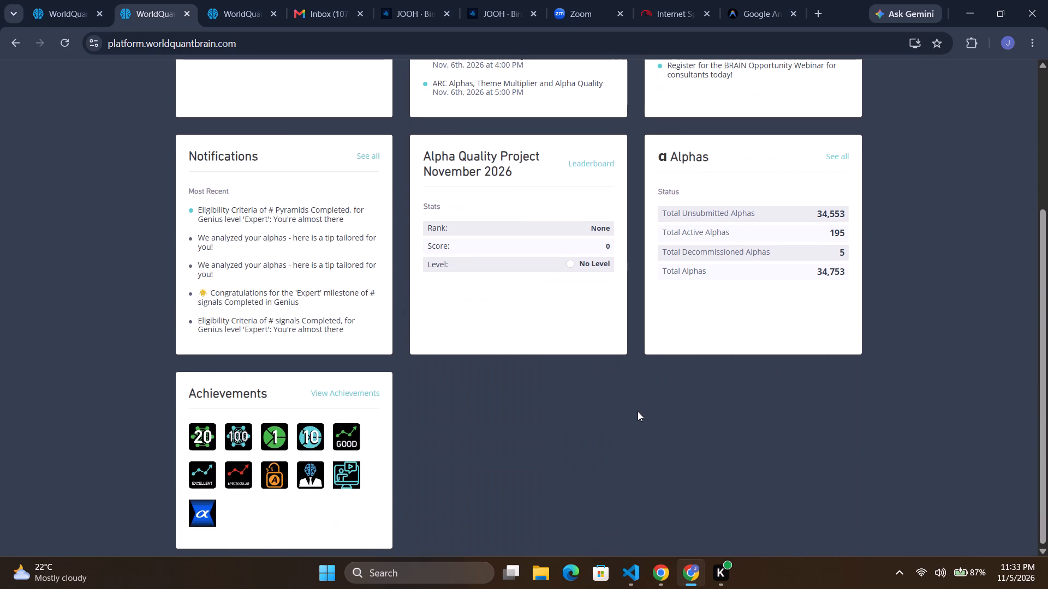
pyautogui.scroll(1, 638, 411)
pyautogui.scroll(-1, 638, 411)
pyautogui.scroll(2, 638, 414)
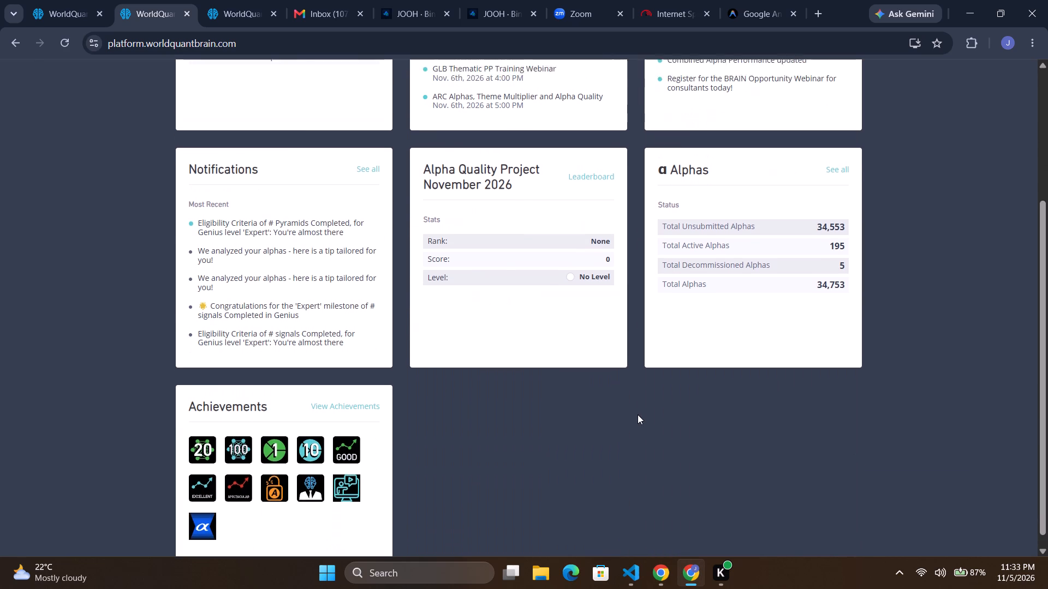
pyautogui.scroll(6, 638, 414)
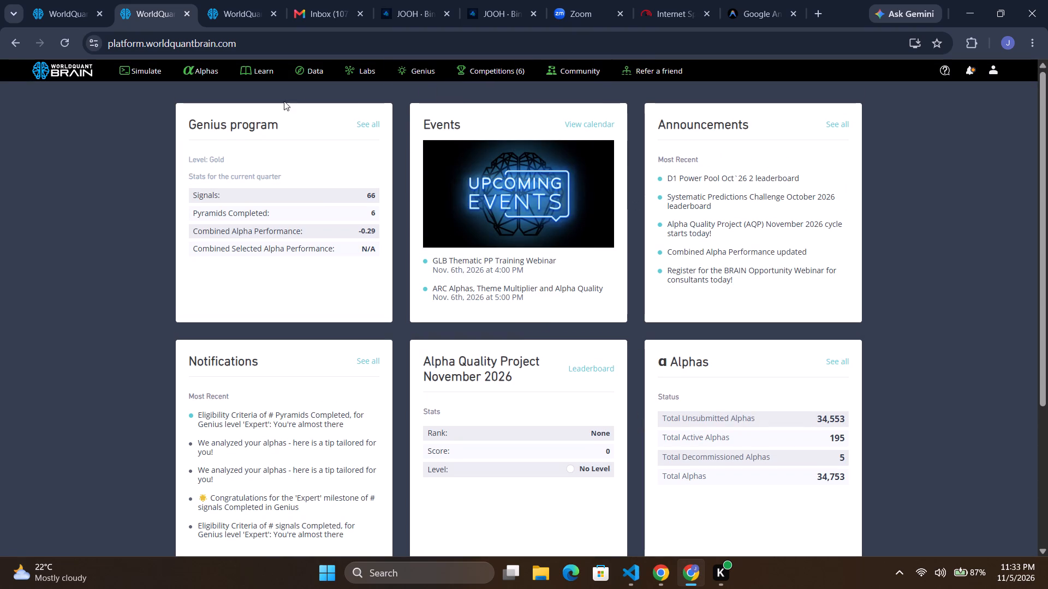
# Open the submitted Alphas page of WorldQuant BRAIN.
pyautogui.click(261, 69)
pyautogui.click(209, 69)
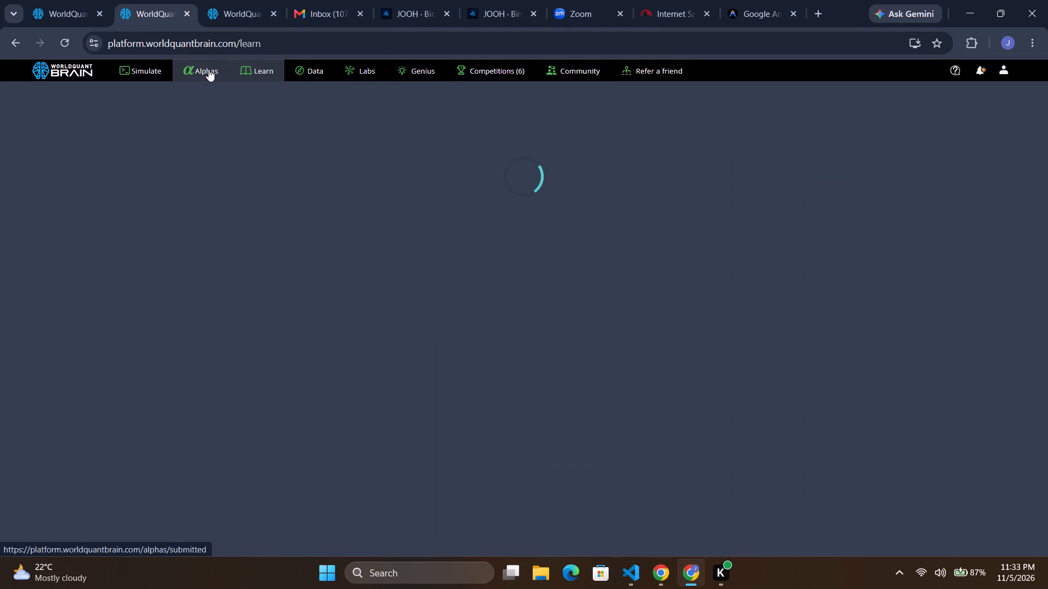
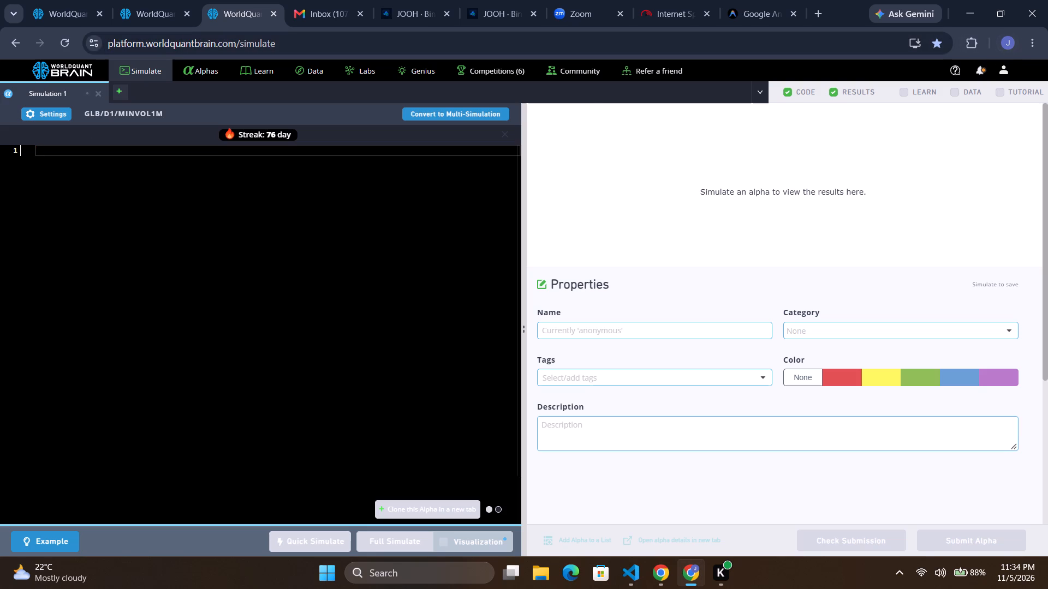
# Show the data explorer beside the code editor and examine the dataset categories for GLB, delay 1, MINVOL1M.
pyautogui.click(114, 154)
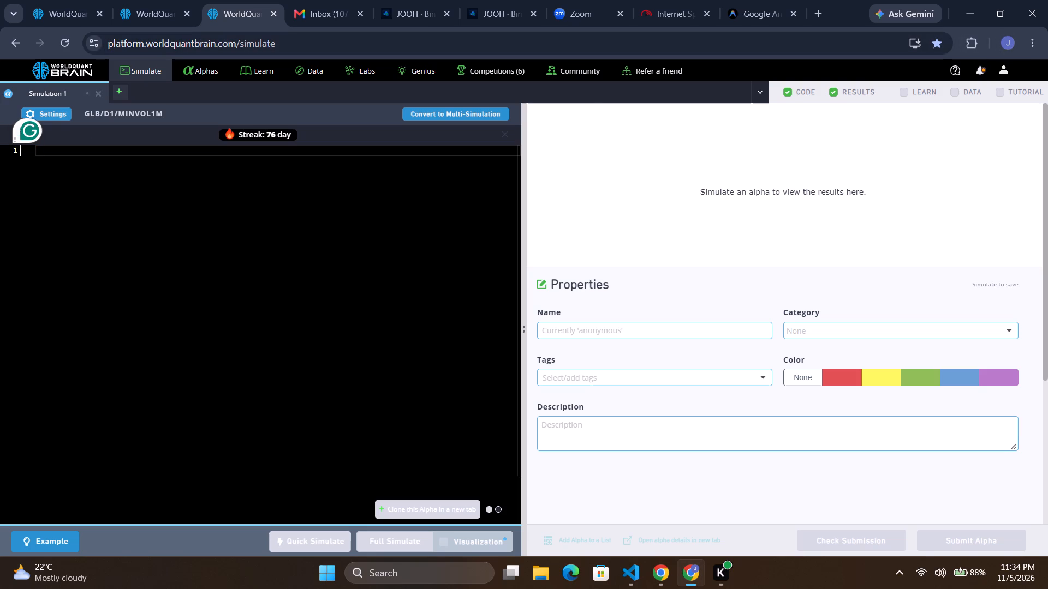
pyautogui.click(997, 94)
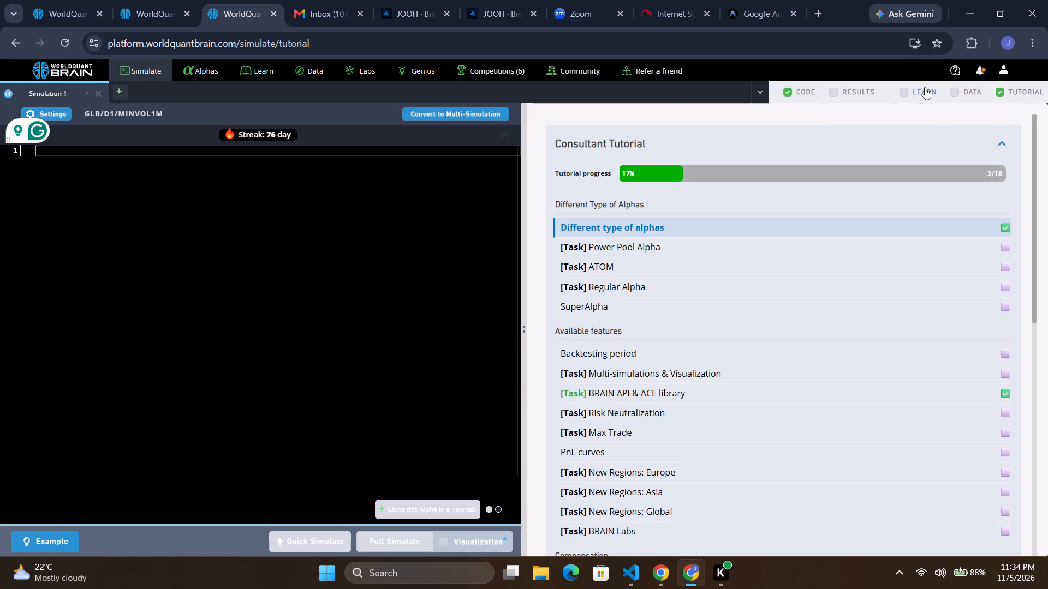
pyautogui.click(957, 91)
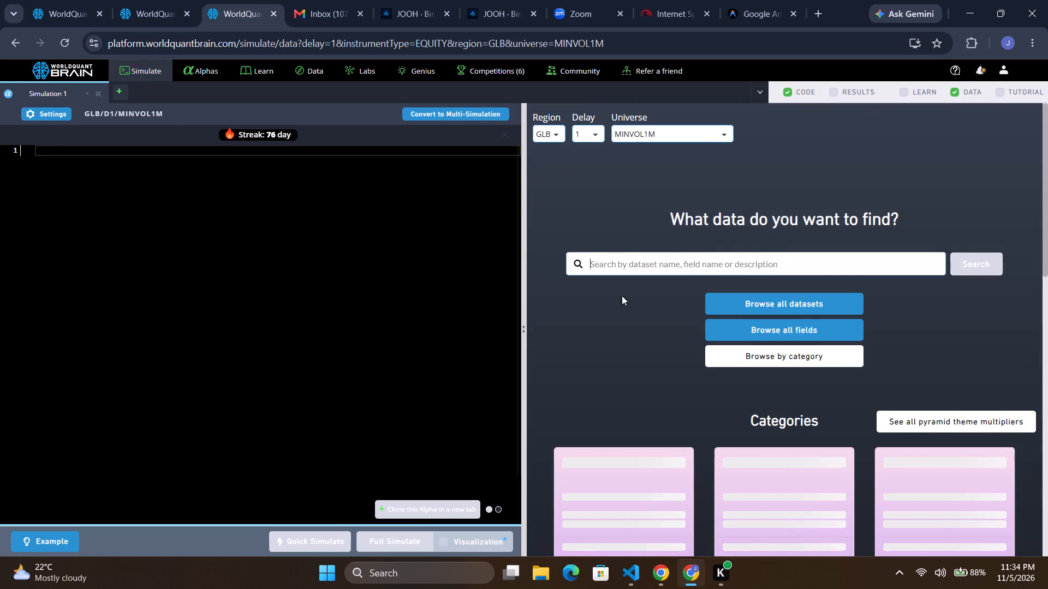
pyautogui.scroll(-6, 629, 304)
pyautogui.scroll(1, 650, 329)
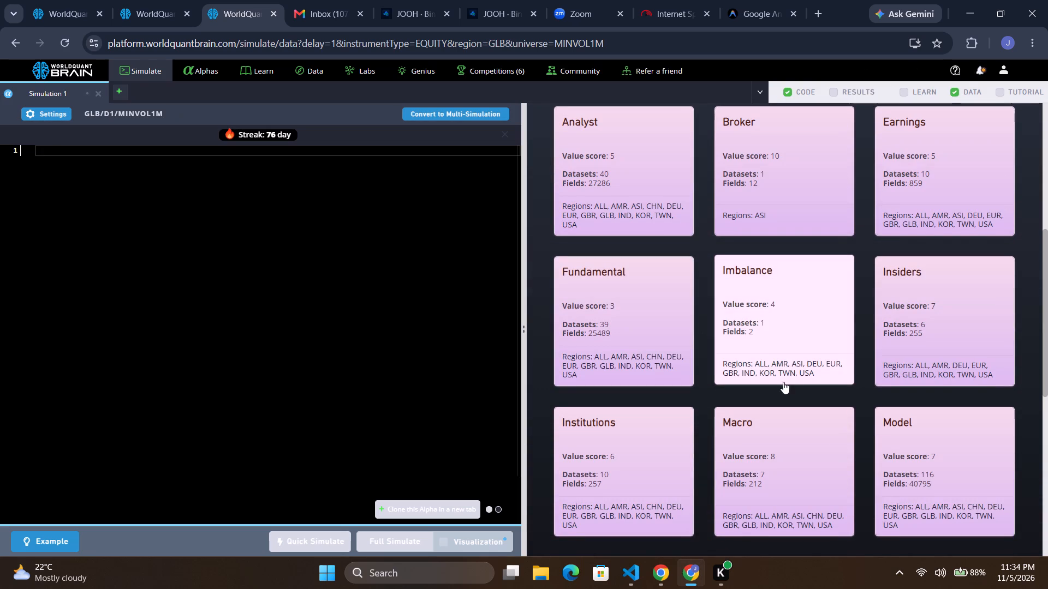
pyautogui.scroll(-1, 786, 382)
pyautogui.scroll(2, 786, 382)
pyautogui.scroll(-4, 786, 382)
pyautogui.scroll(3, 786, 382)
pyautogui.scroll(-1, 786, 382)
pyautogui.scroll(-3, 889, 378)
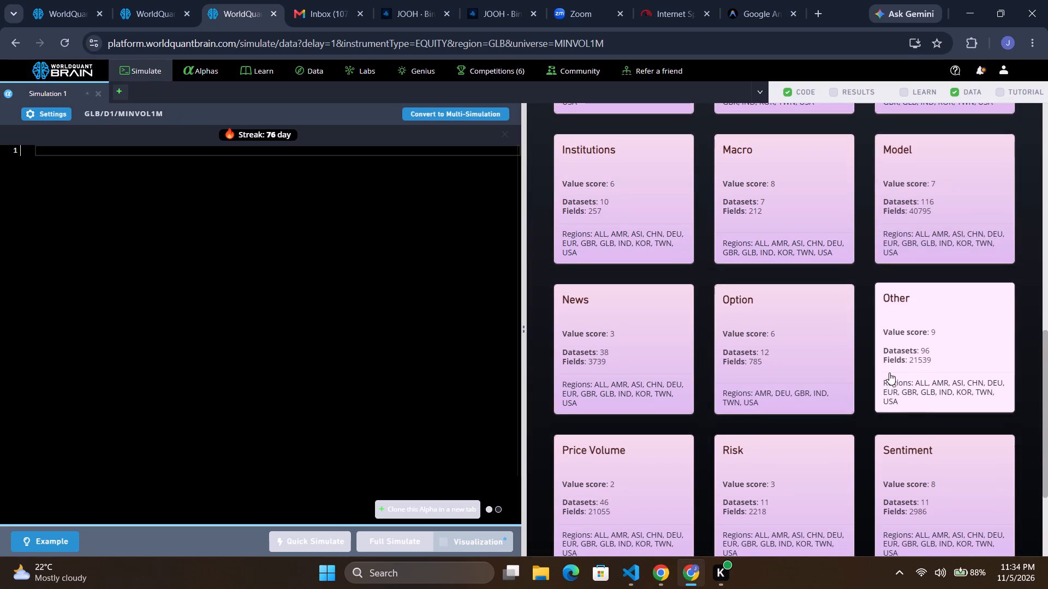
pyautogui.scroll(-4, 889, 372)
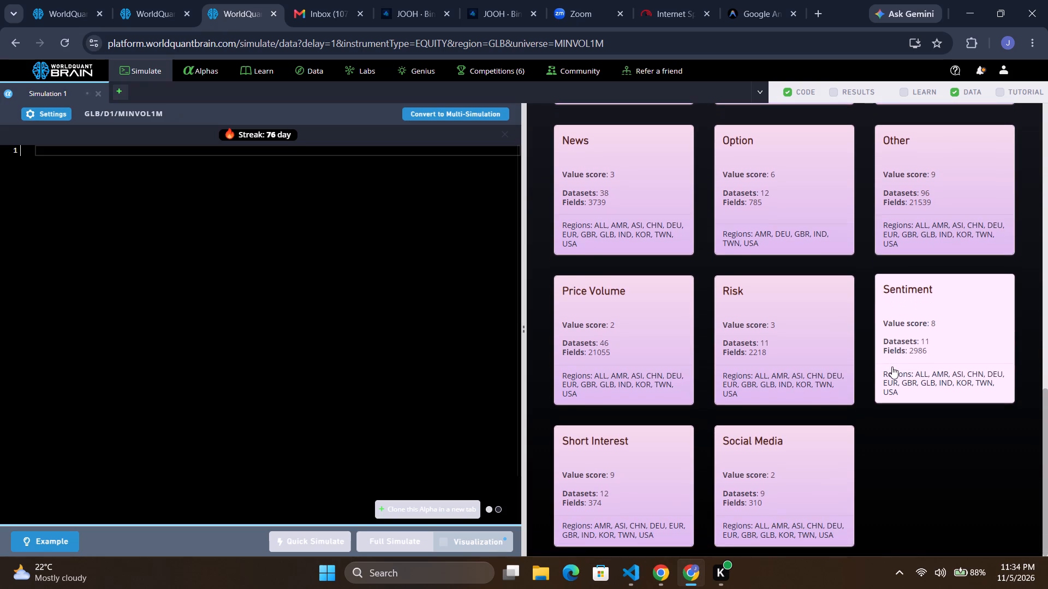
pyautogui.scroll(1, 646, 441)
pyautogui.scroll(-2, 651, 437)
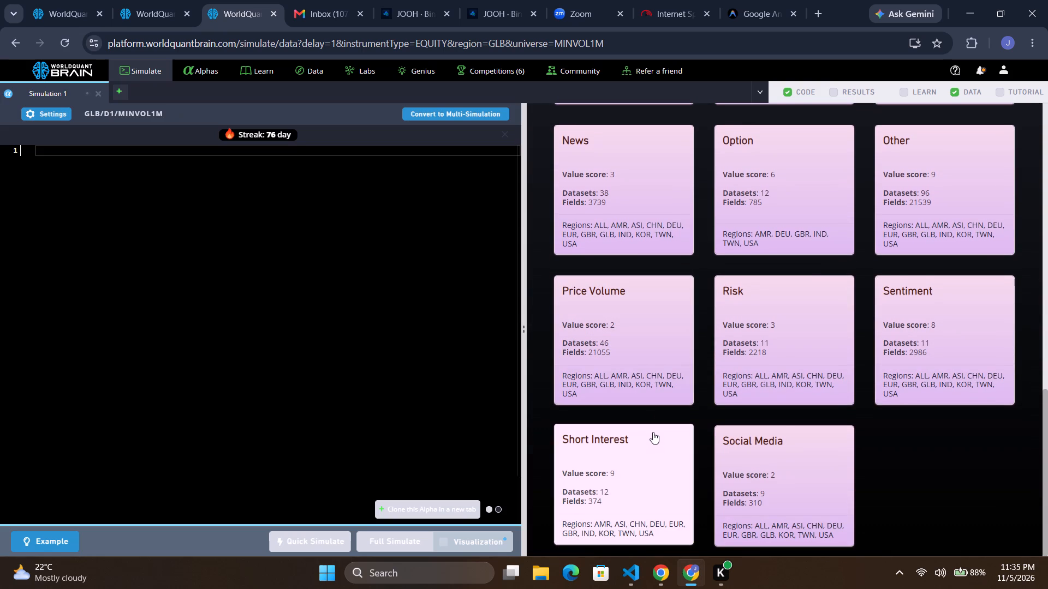
pyautogui.scroll(3, 659, 427)
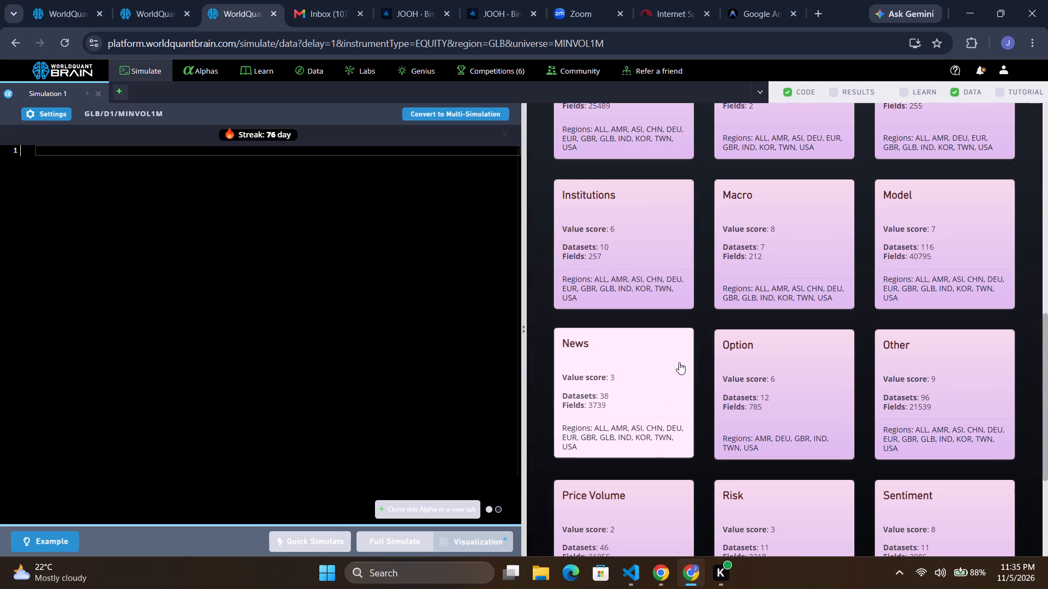
pyautogui.scroll(2, 679, 363)
pyautogui.scroll(-4, 679, 363)
pyautogui.scroll(6, 678, 365)
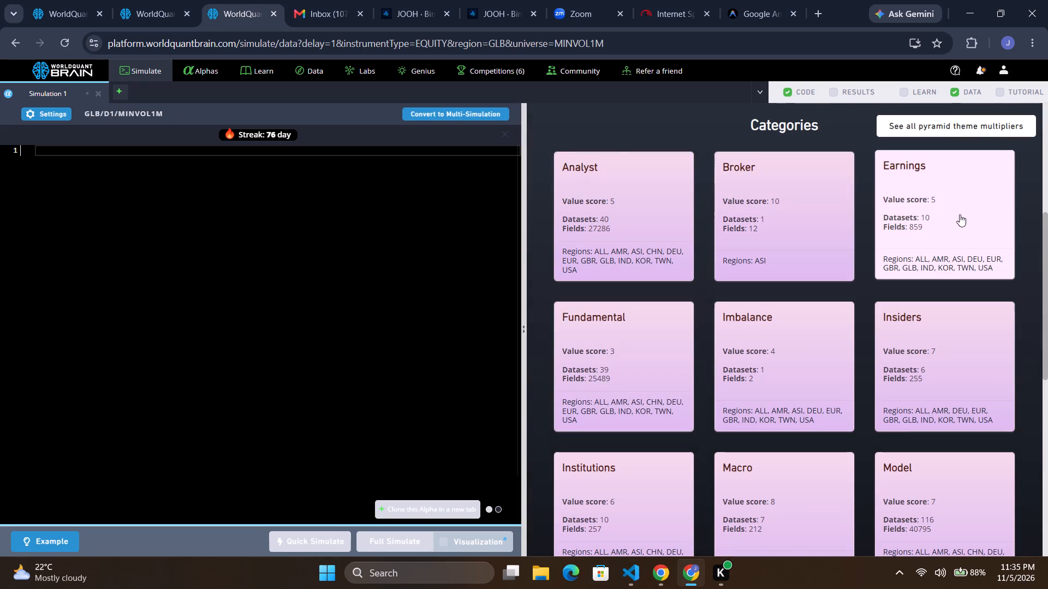
# Open the Global Earnings Call Sentiment Matrix dataset in the Earnings category and sort its fields by alpha count, descending.
pyautogui.click(960, 214)
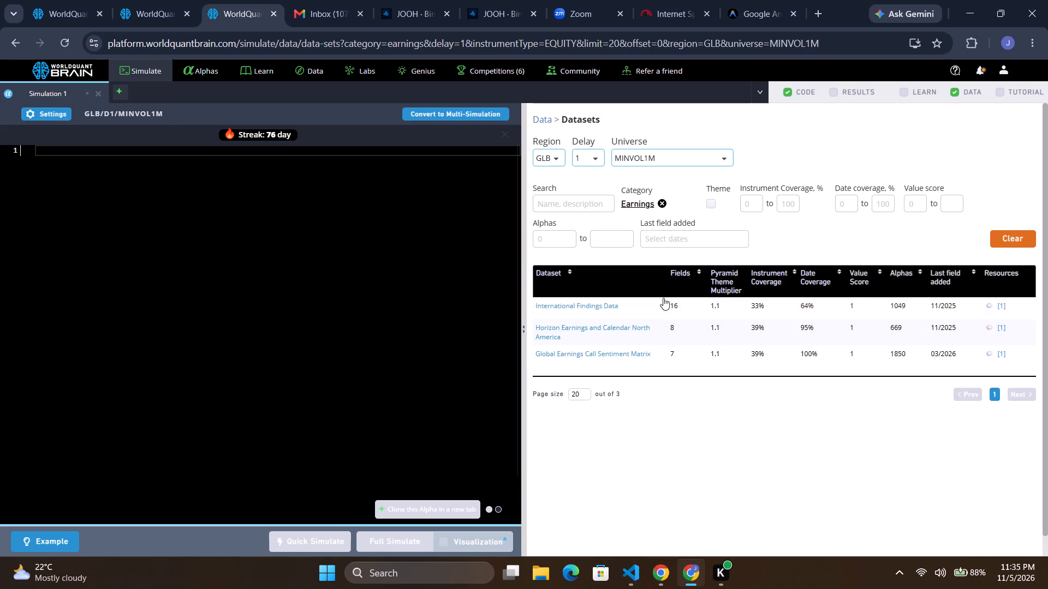
pyautogui.click(588, 352)
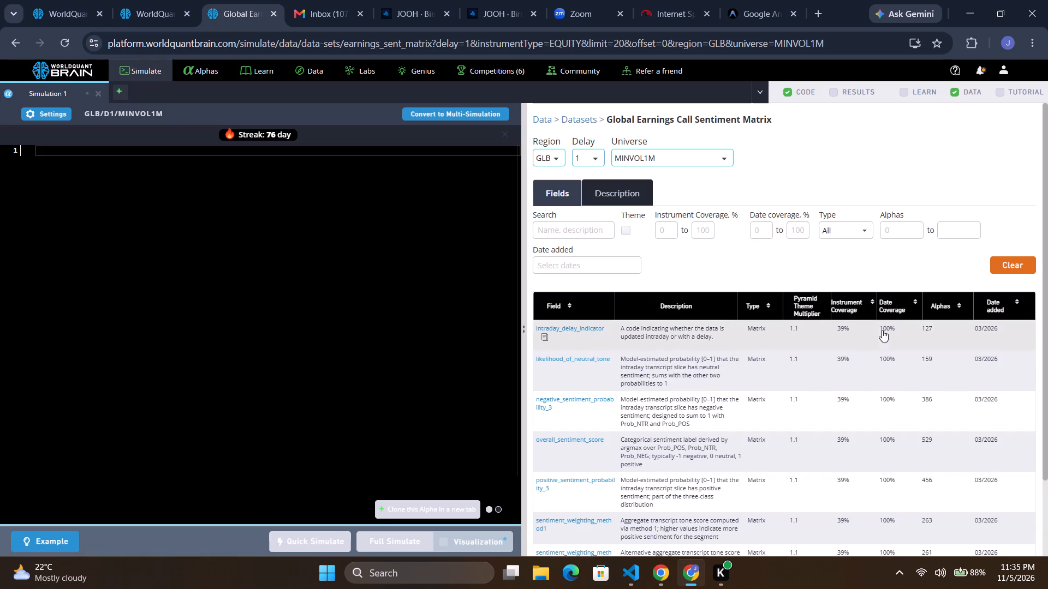
pyautogui.click(949, 302)
pyautogui.click(948, 302)
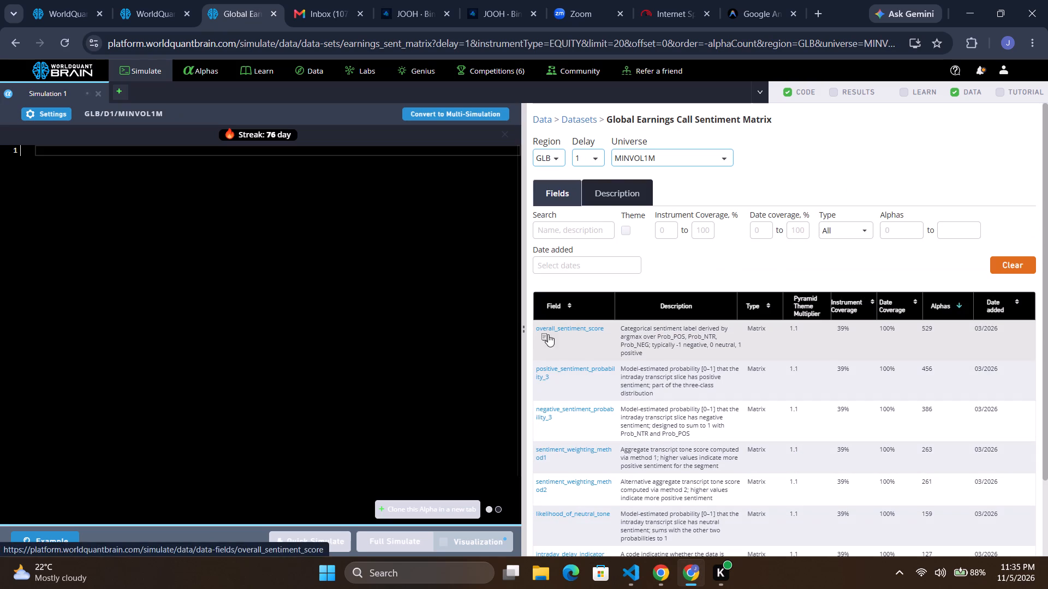
# Copy the overall_sentiment_score field into the empty Simulation 1 editor and run a full simulation.
pyautogui.click(545, 338)
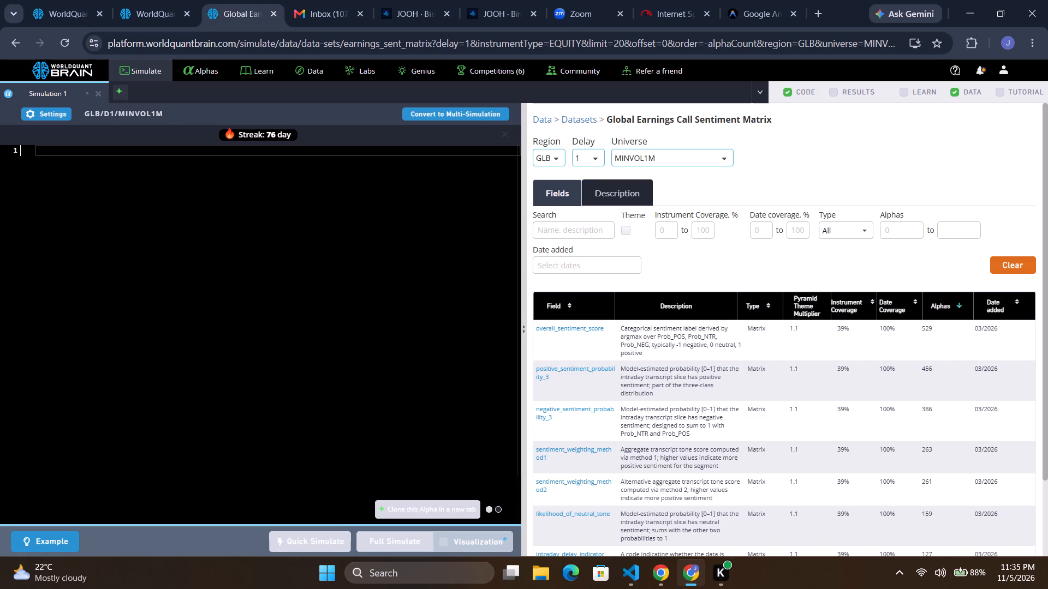
pyautogui.click(312, 294)
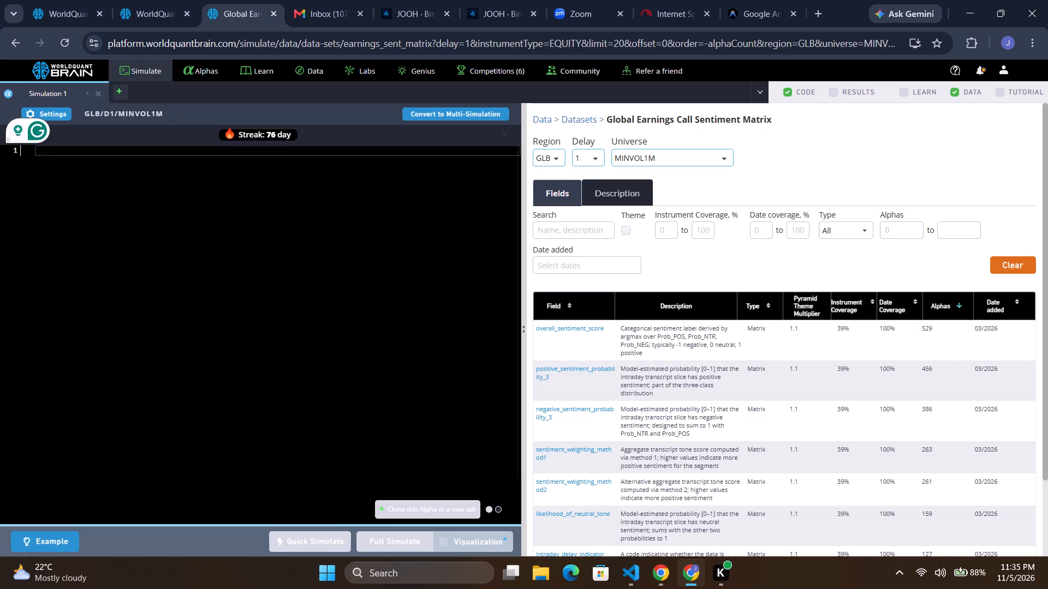
pyautogui.hotkey('ctrl', 'v')
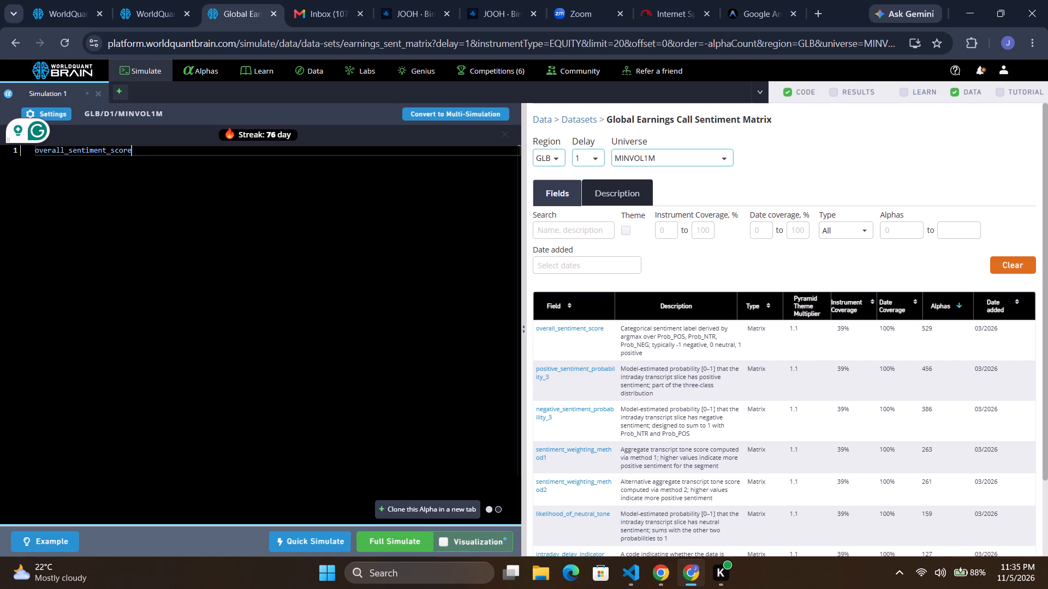
pyautogui.click(409, 540)
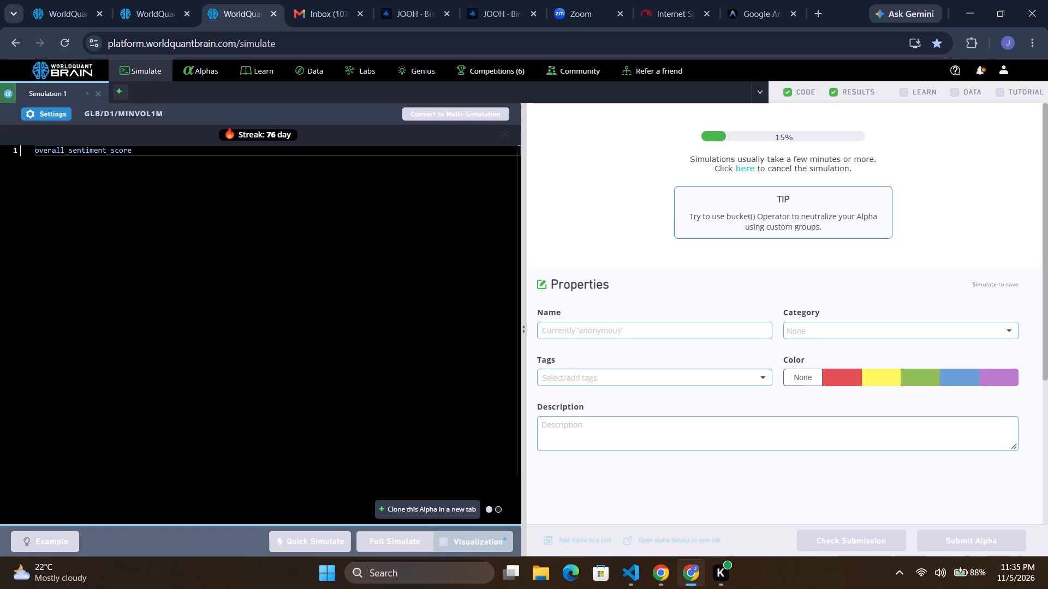
# Copy positive_sentiment_probability_3, clone the alpha into a new simulation, replace its expression with that field and run a full simulation.
pyautogui.click(967, 94)
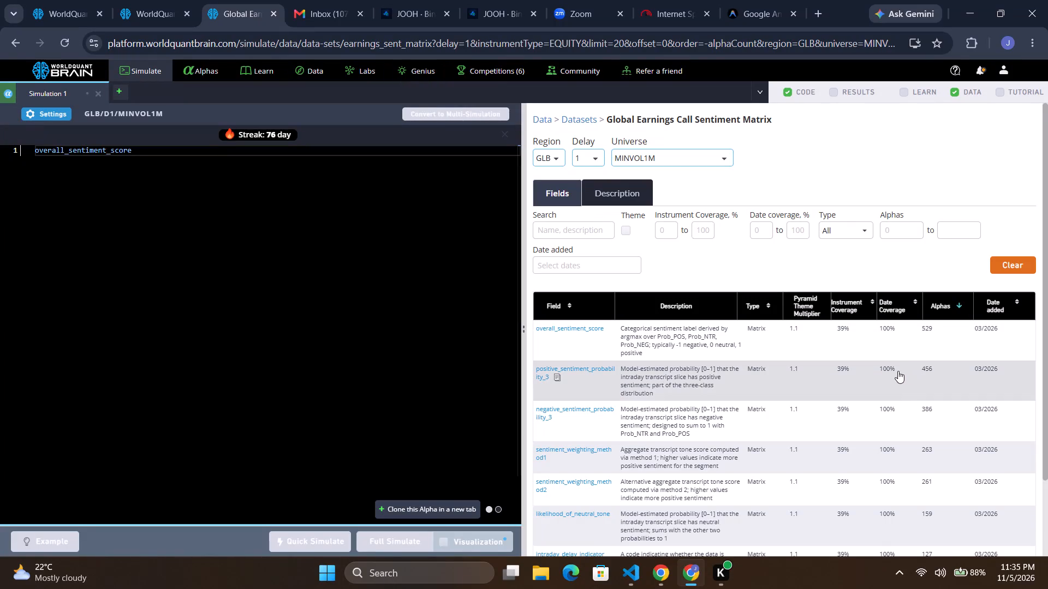
pyautogui.click(552, 378)
pyautogui.click(431, 505)
pyautogui.click(280, 348)
pyautogui.hotkey('ctrl', 'a')
pyautogui.hotkey('ctrl', 'v')
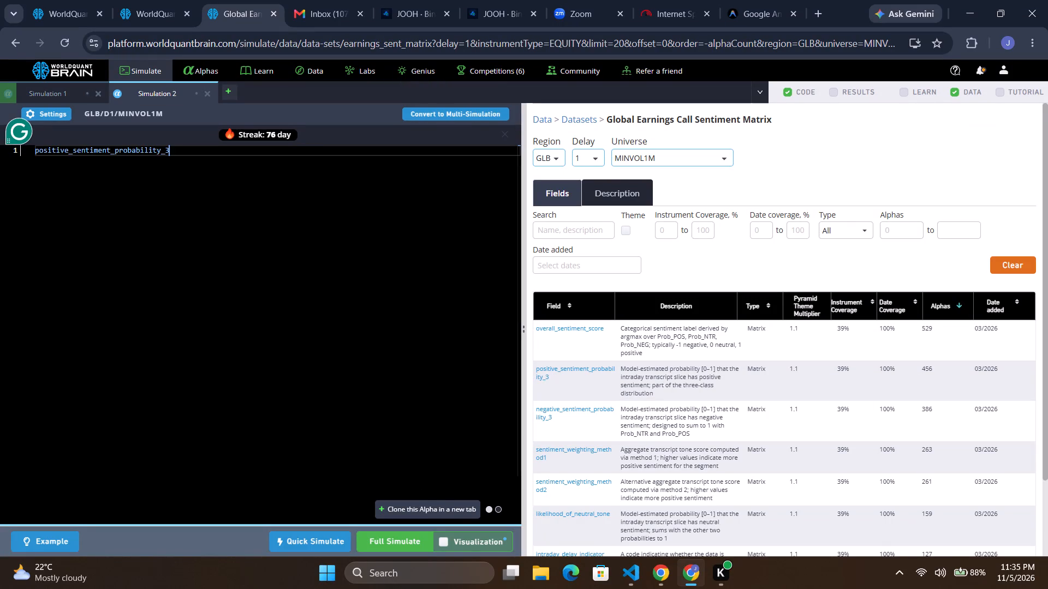
pyautogui.click(408, 537)
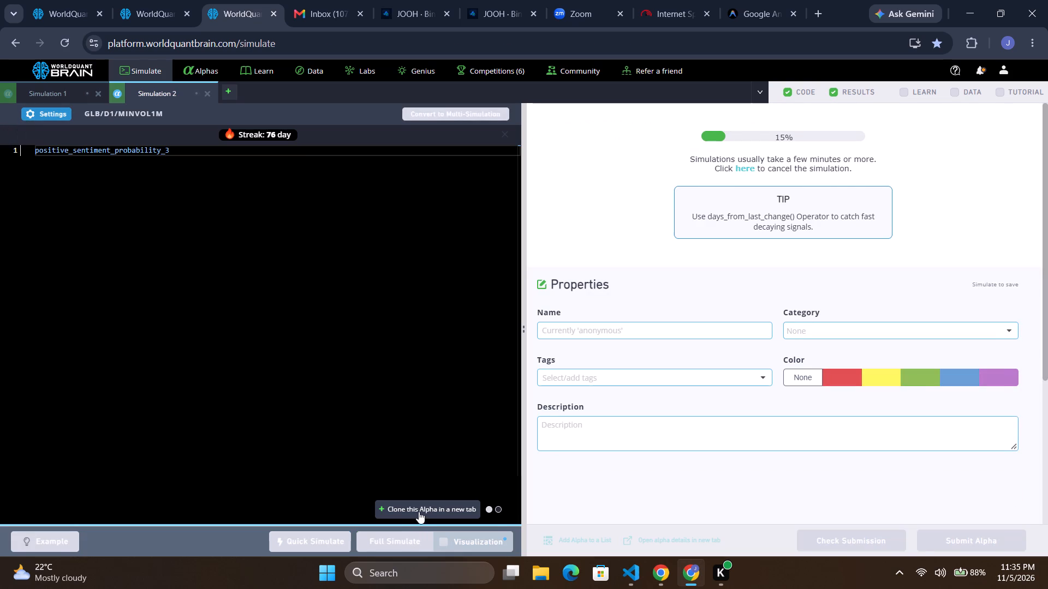
# Clone the positive_sentiment_probability_3 alpha into a new simulation.
pyautogui.click(419, 512)
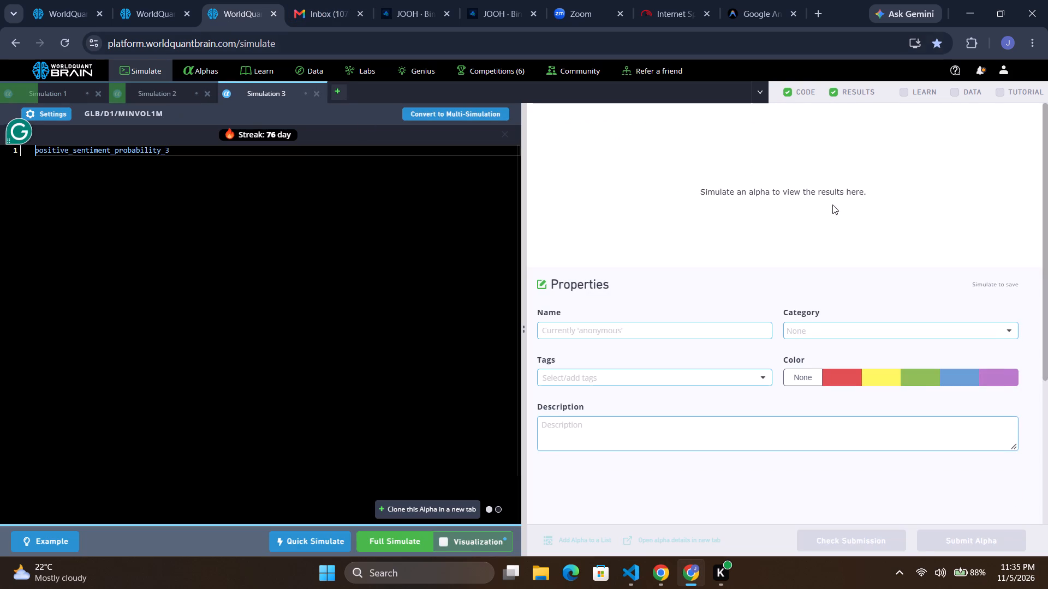
# Return to the Earnings datasets, open International Findings Data and sort its fields by alpha count, descending.
pyautogui.click(951, 93)
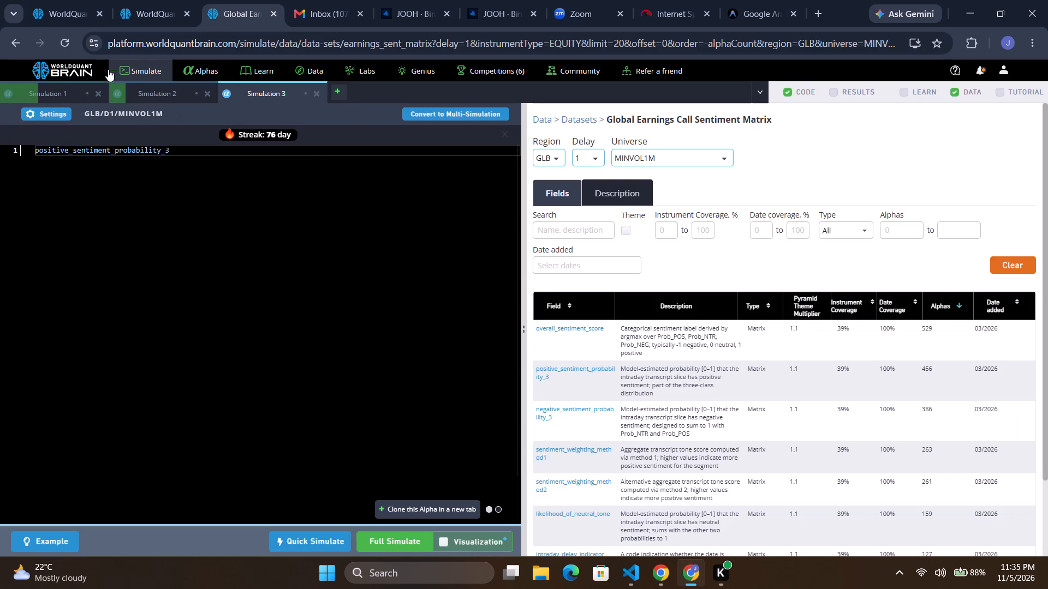
pyautogui.click(13, 44)
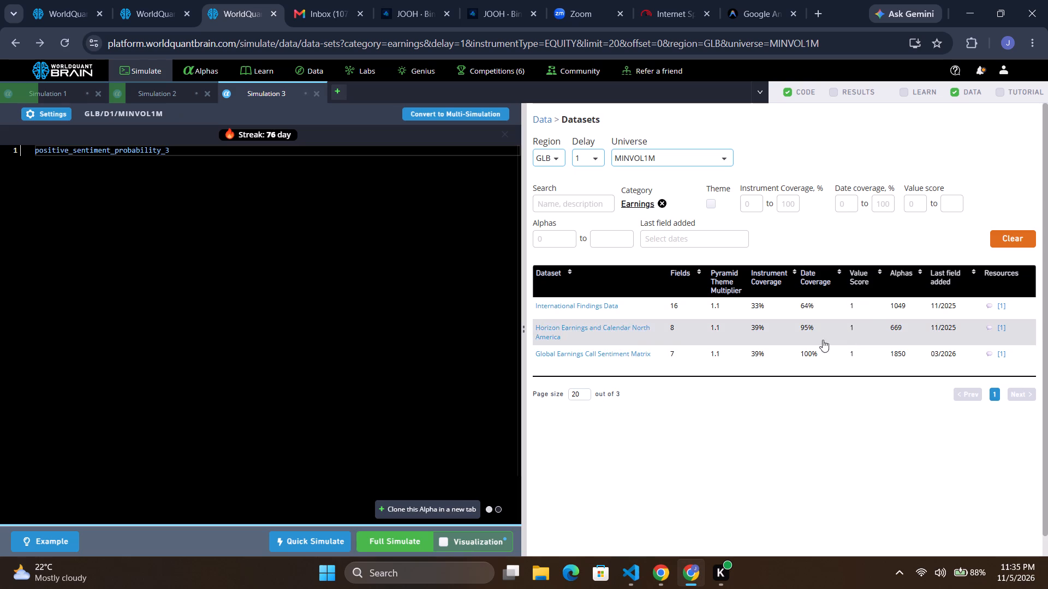
pyautogui.click(585, 304)
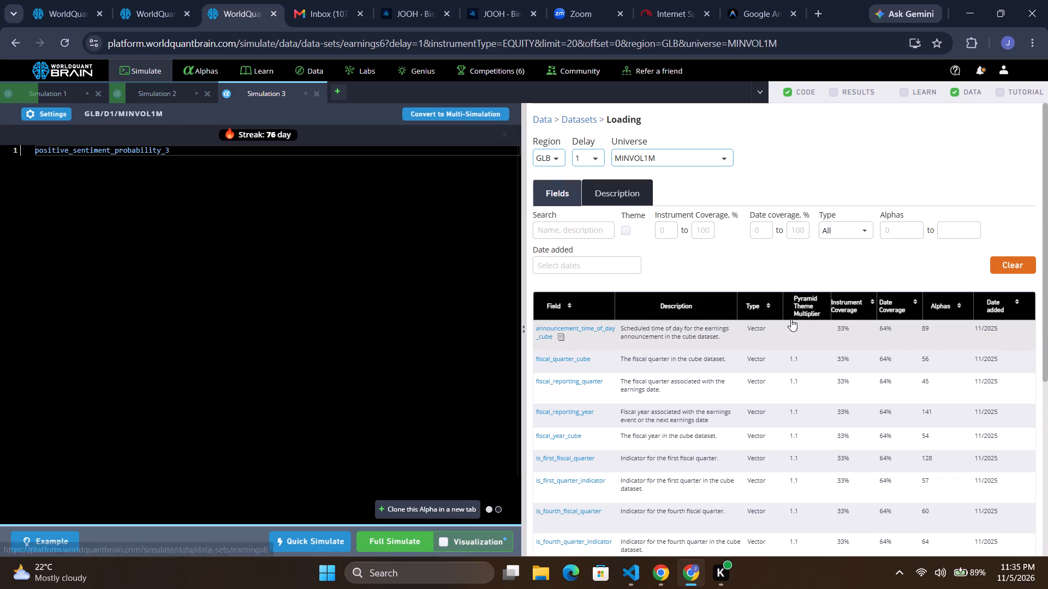
pyautogui.doubleClick(948, 301)
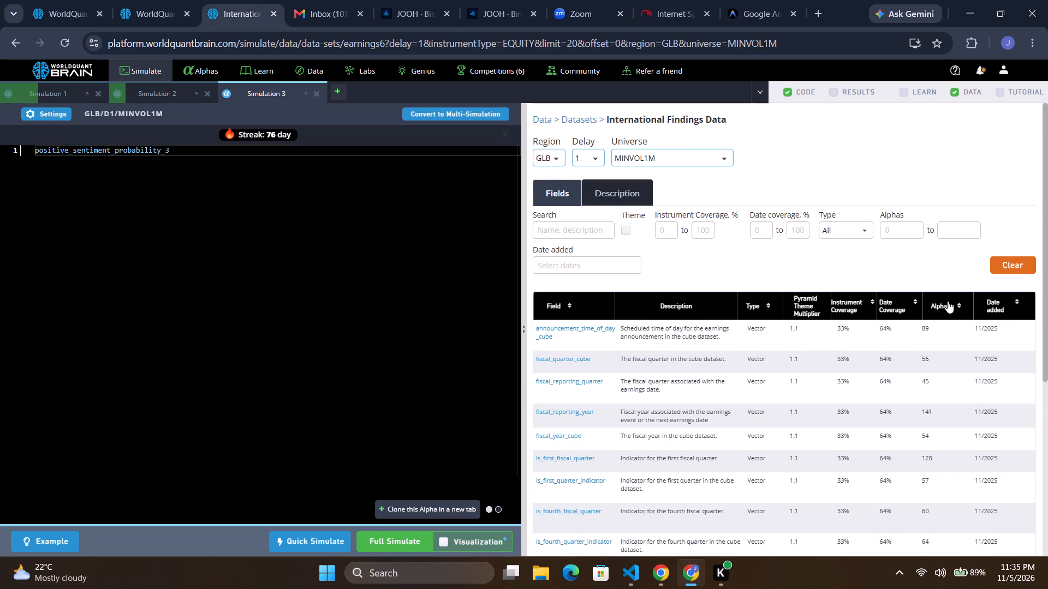
pyautogui.doubleClick(948, 301)
pyautogui.click(942, 308)
pyautogui.click(942, 308)
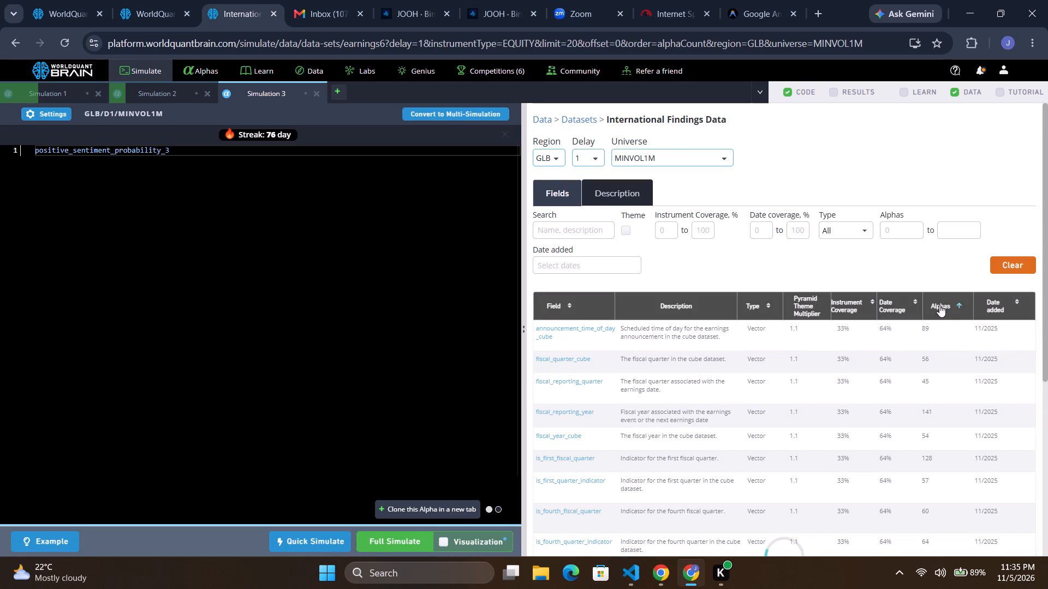
pyautogui.click(939, 305)
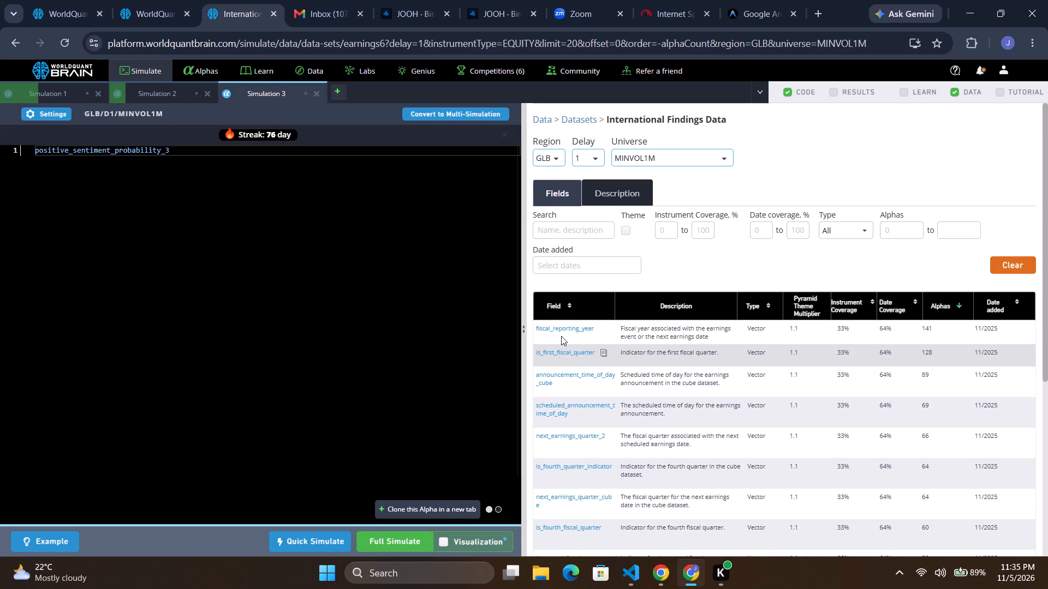
# Replace the expression in Simulation 3 with the fiscal_reporting_year field copied from the dataset.
pyautogui.click(605, 329)
pyautogui.click(264, 241)
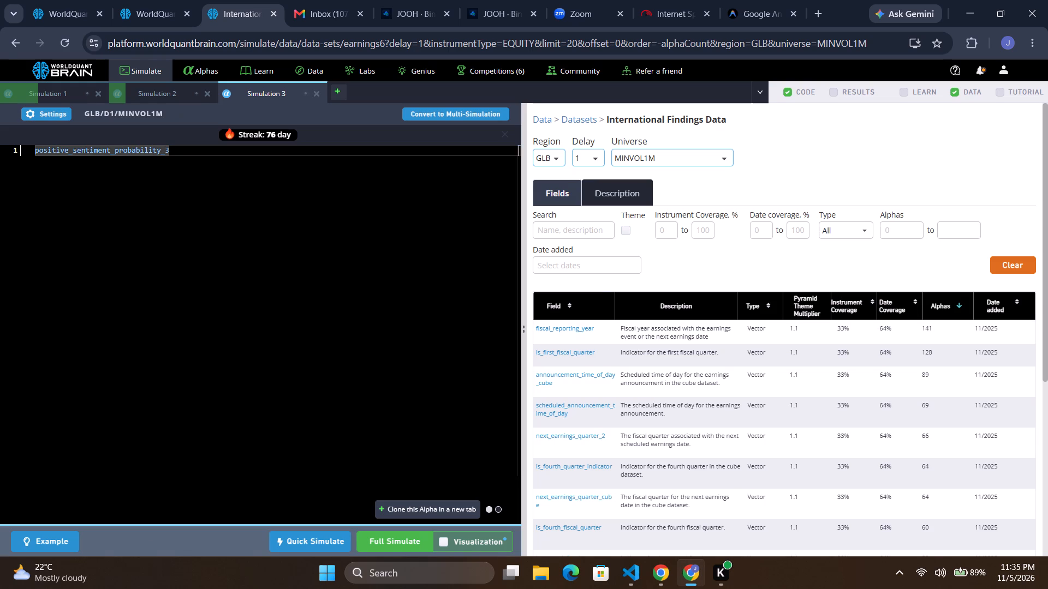
pyautogui.hotkey('ctrl', 'a')
pyautogui.hotkey('ctrl', 'v')
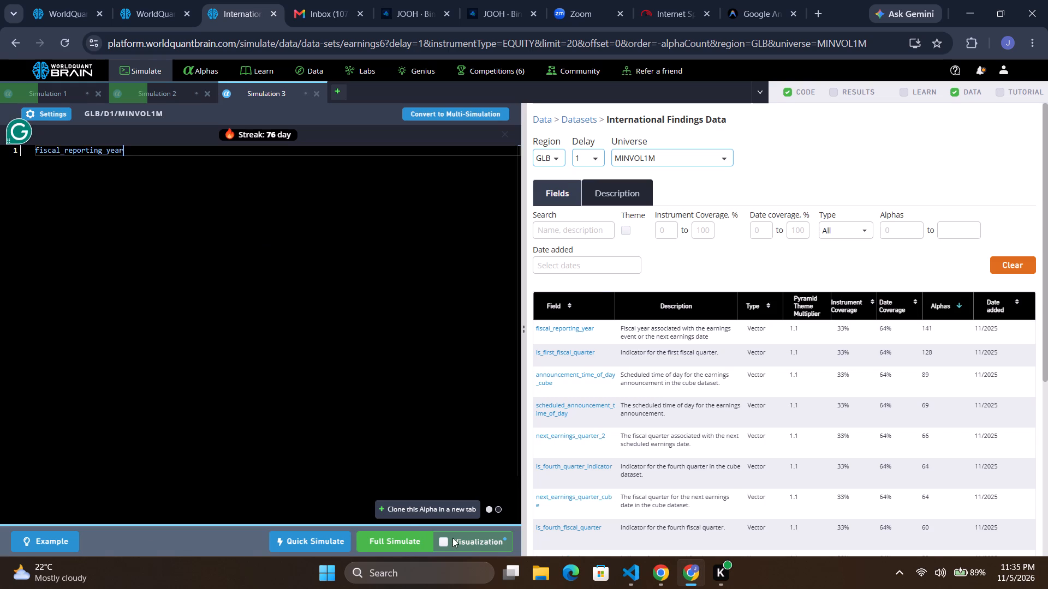
# Enable Visualization for Simulation 3 and try to run a full simulation of fiscal_reporting_year.
pyautogui.click(452, 538)
pyautogui.doubleClick(436, 542)
pyautogui.click(438, 538)
pyautogui.click(438, 540)
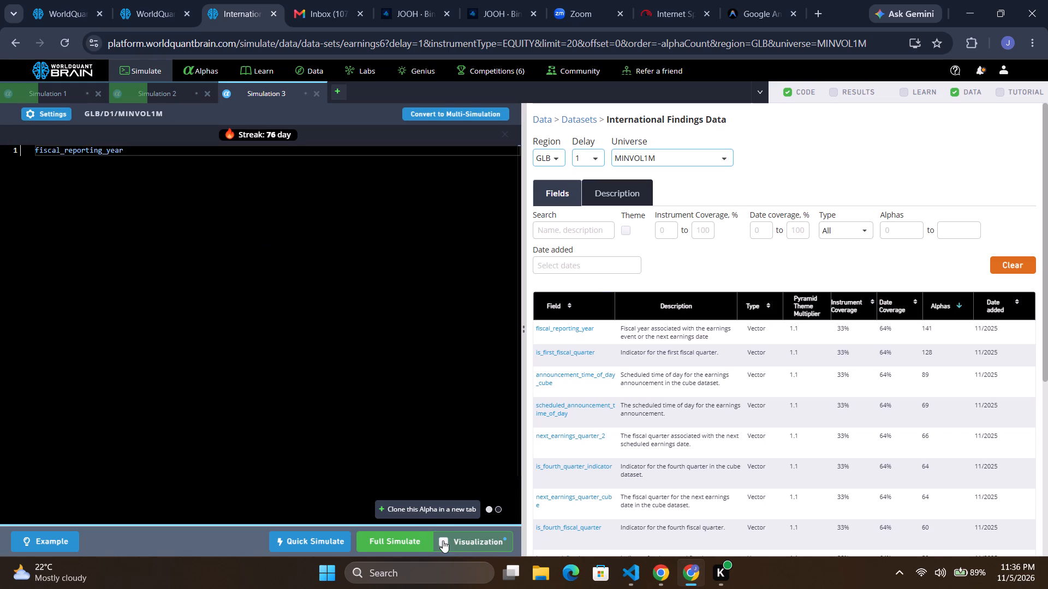
pyautogui.click(443, 540)
pyautogui.click(412, 542)
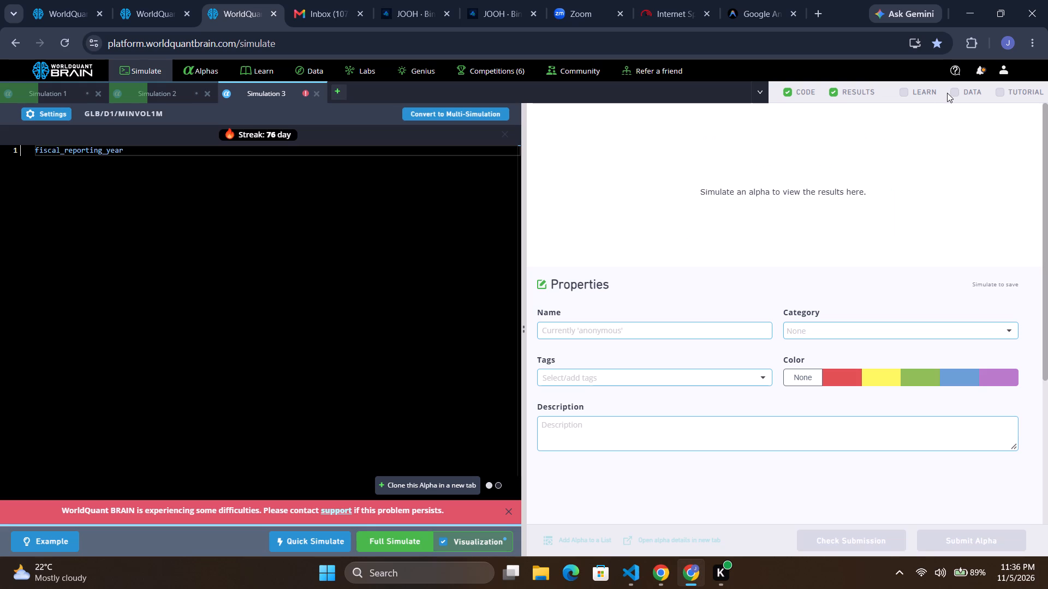
# Change the Simulation 3 expression to vec_avg(fiscal_reporting_year) and run a full simulation of it.
pyautogui.click(955, 92)
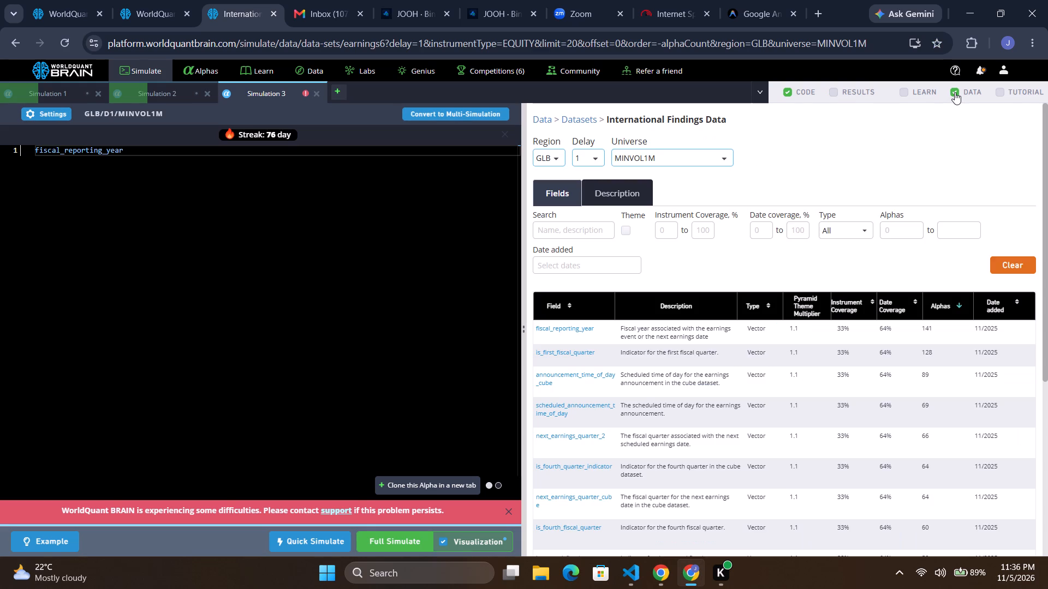
pyautogui.doubleClick(84, 155)
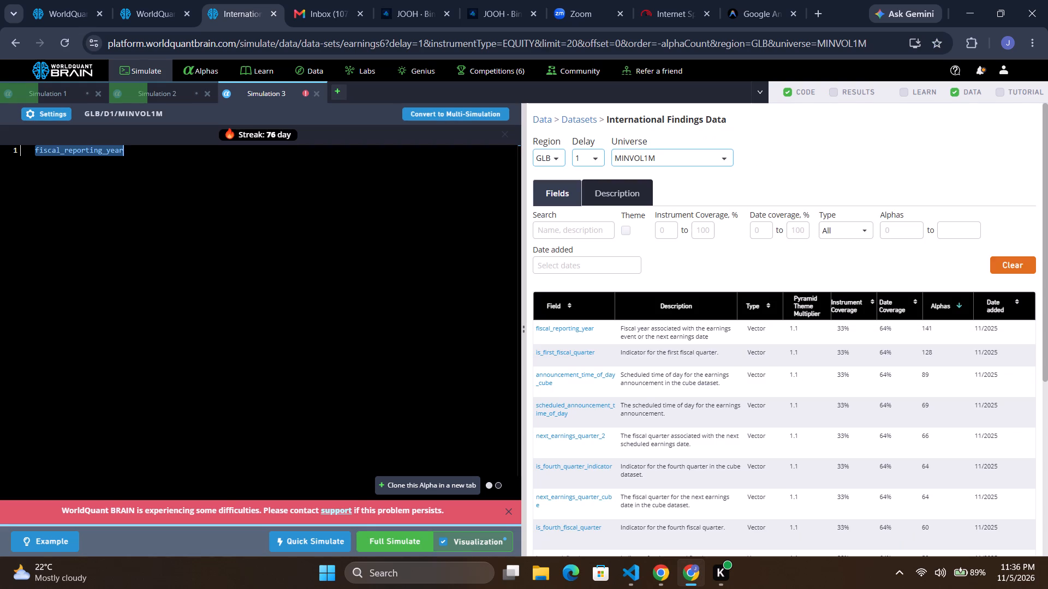
pyautogui.hotkey('ctrl', 'x')
pyautogui.write('vec')
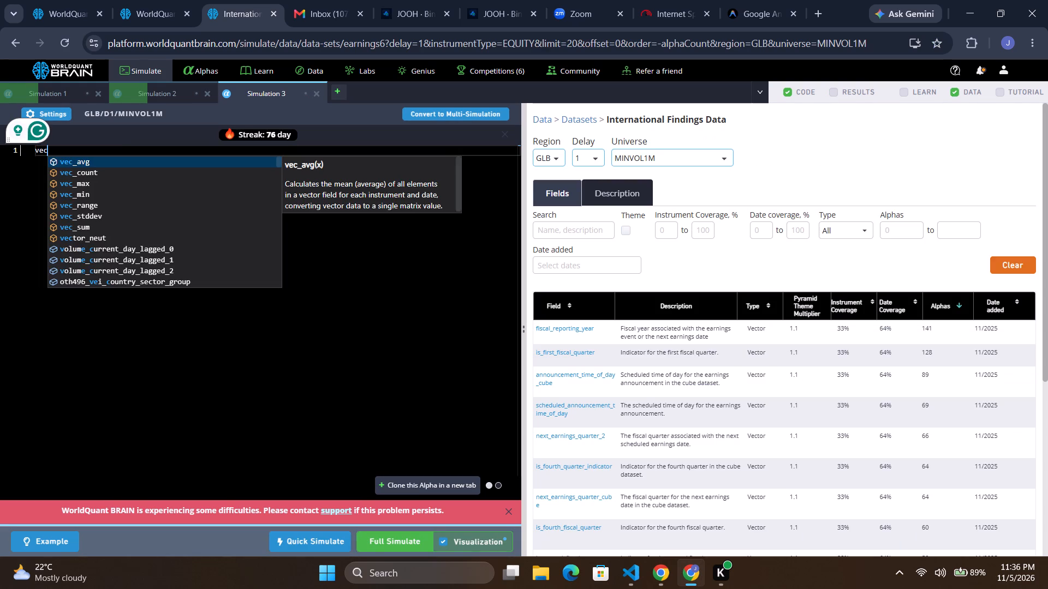
pyautogui.press('Return')
pyautogui.hotkey('shift', '(')
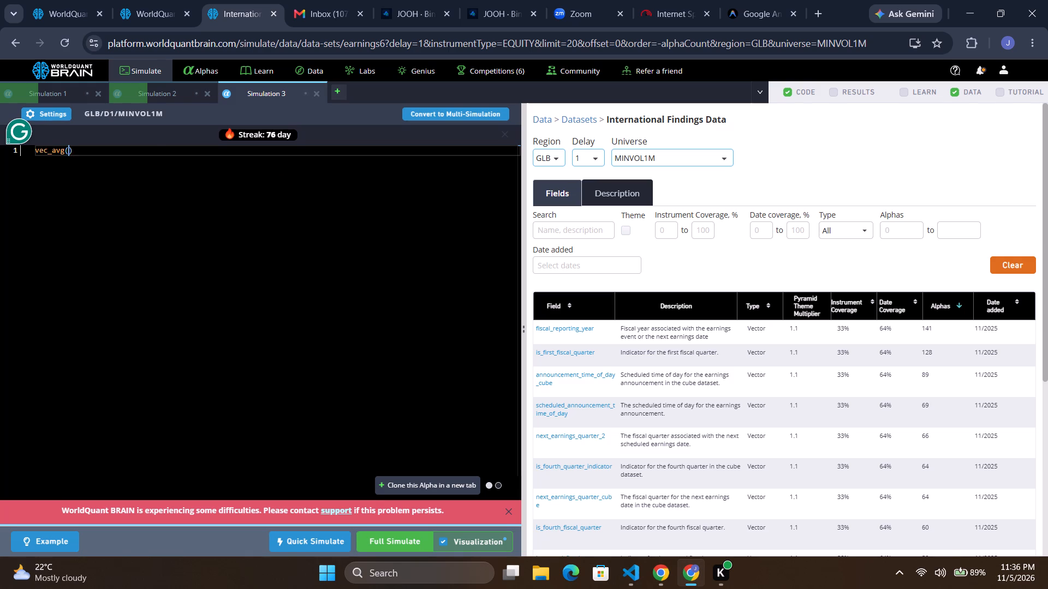
pyautogui.hotkey('ctrl', 'v')
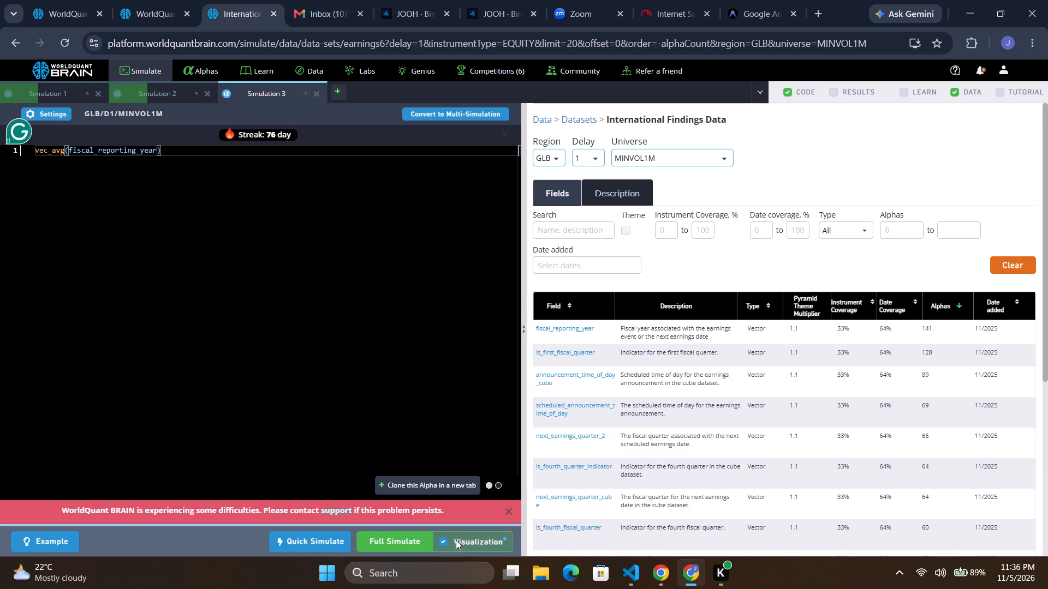
pyautogui.click(419, 540)
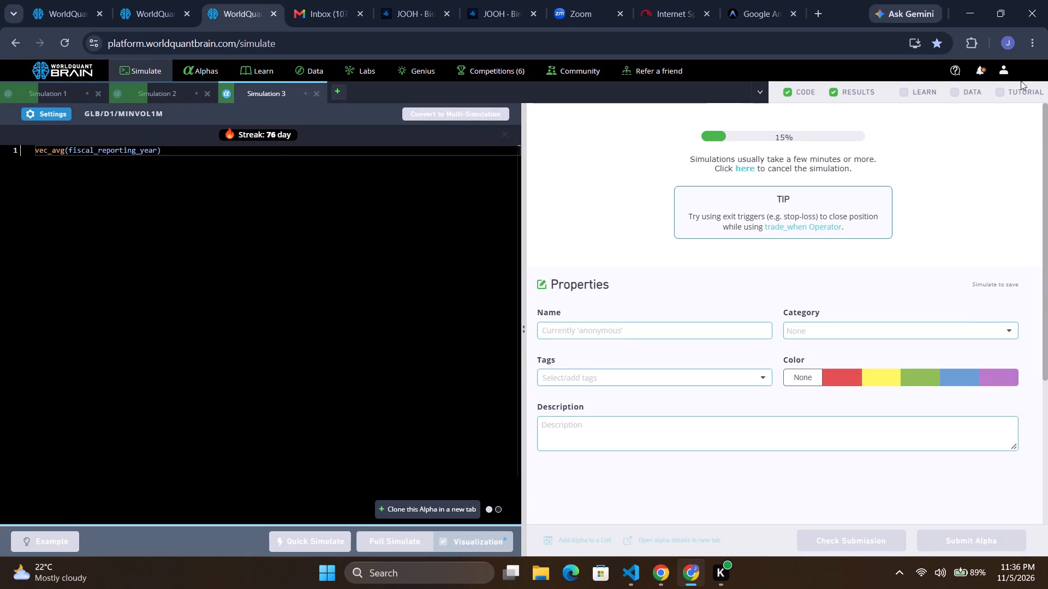
# Clone the vec_avg alpha into a new simulation, swap its field for is_first_fiscal_quarter copied from the dataset, and run a full simulation.
pyautogui.click(968, 90)
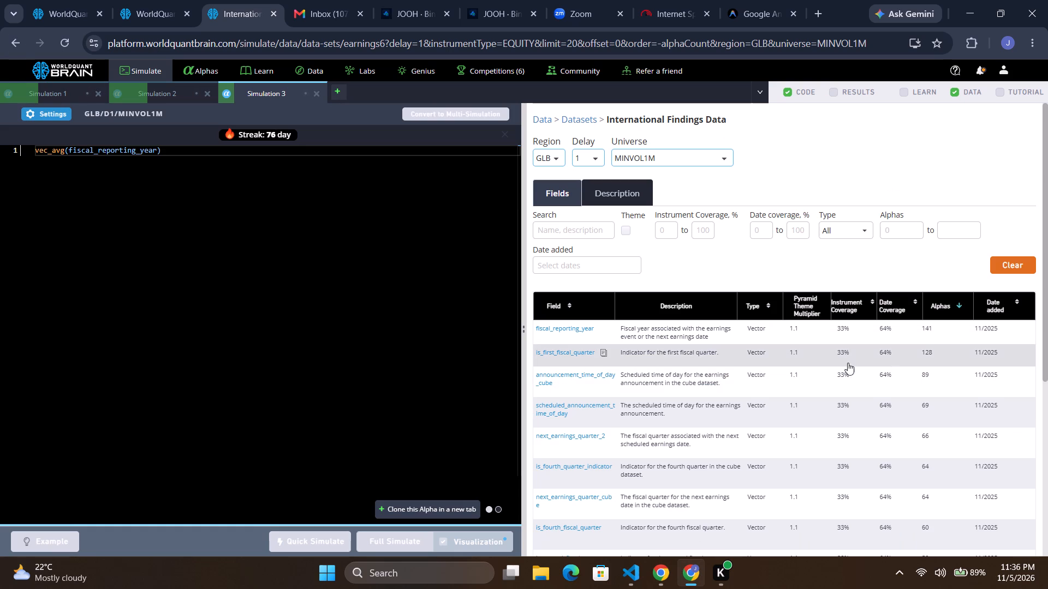
pyautogui.click(604, 351)
pyautogui.click(440, 511)
pyautogui.doubleClick(134, 149)
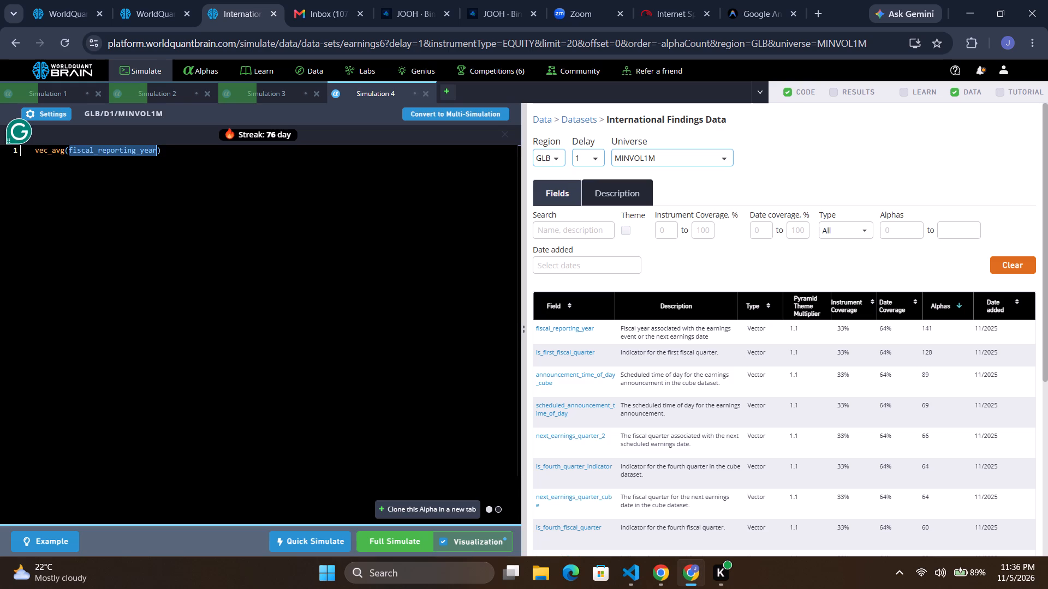
pyautogui.hotkey('ctrl', 'v')
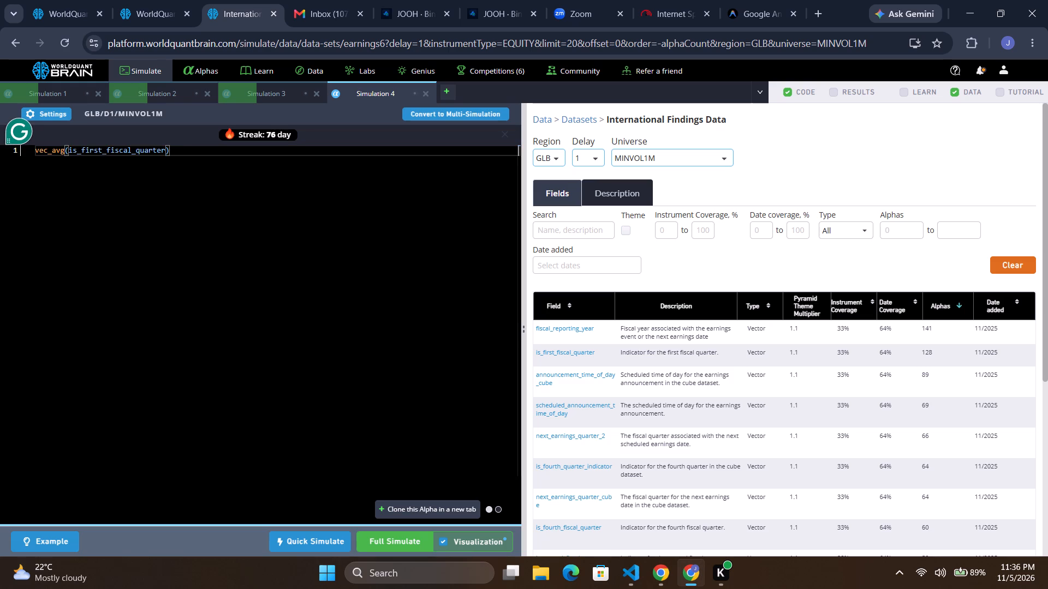
pyautogui.click(397, 544)
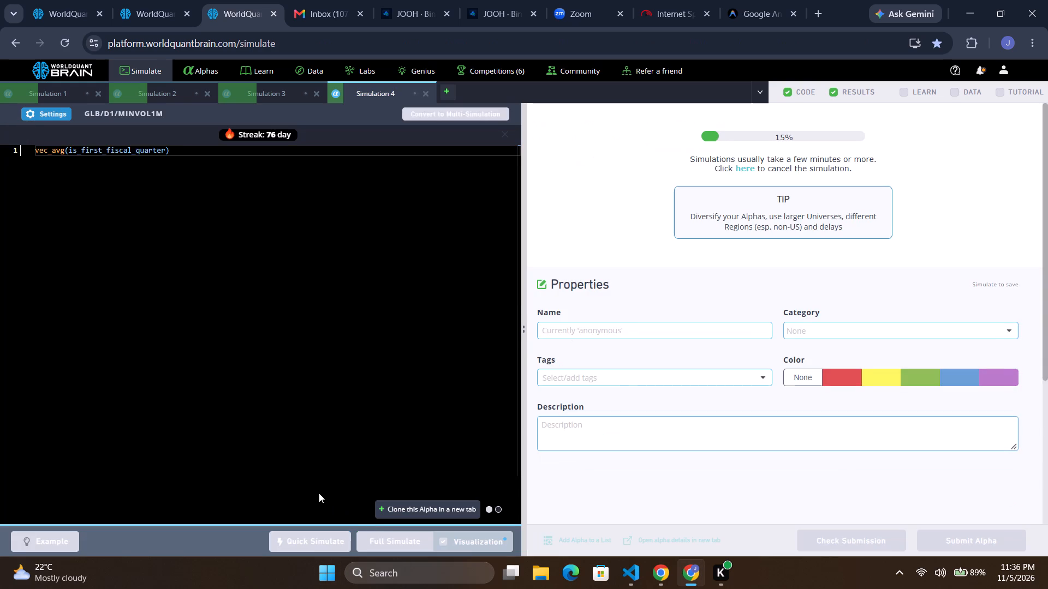
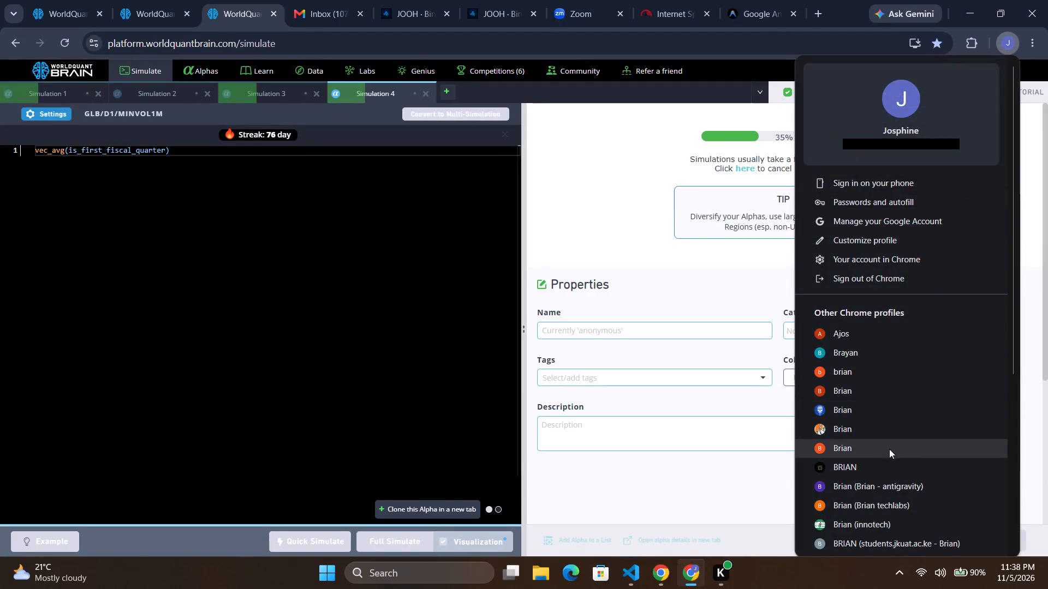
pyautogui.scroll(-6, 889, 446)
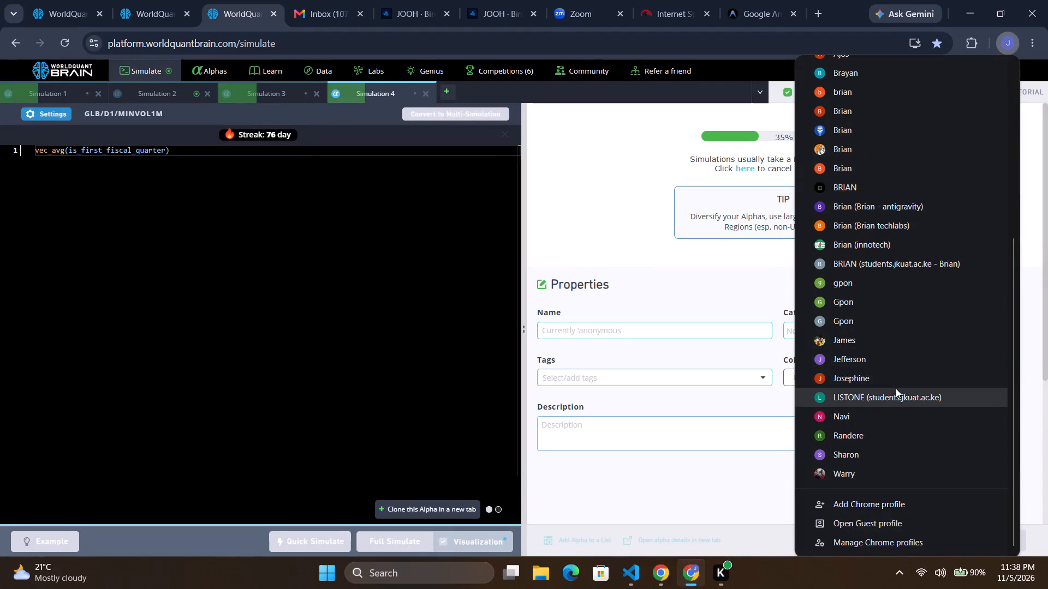
# Switch to Simulation 2 to check the results of the positive_sentiment_probability_3 alpha.
pyautogui.click(159, 92)
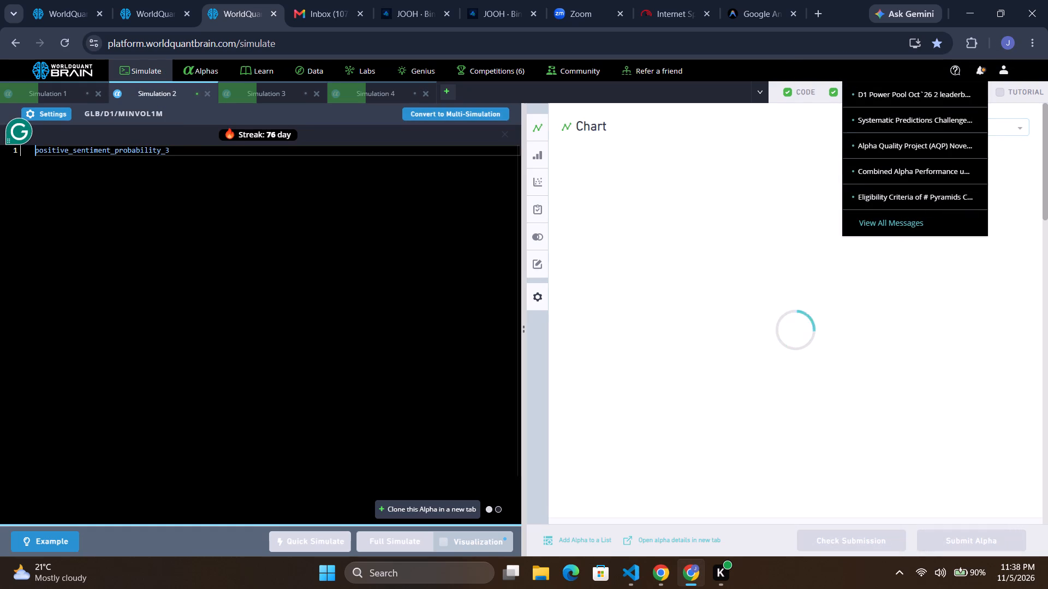
# Review the Simulation 2 results for positive_sentiment_probability_3, including the correlation, IS testing status and properties sections.
pyautogui.click(984, 71)
pyautogui.scroll(-3, 892, 263)
pyautogui.scroll(-6, 742, 270)
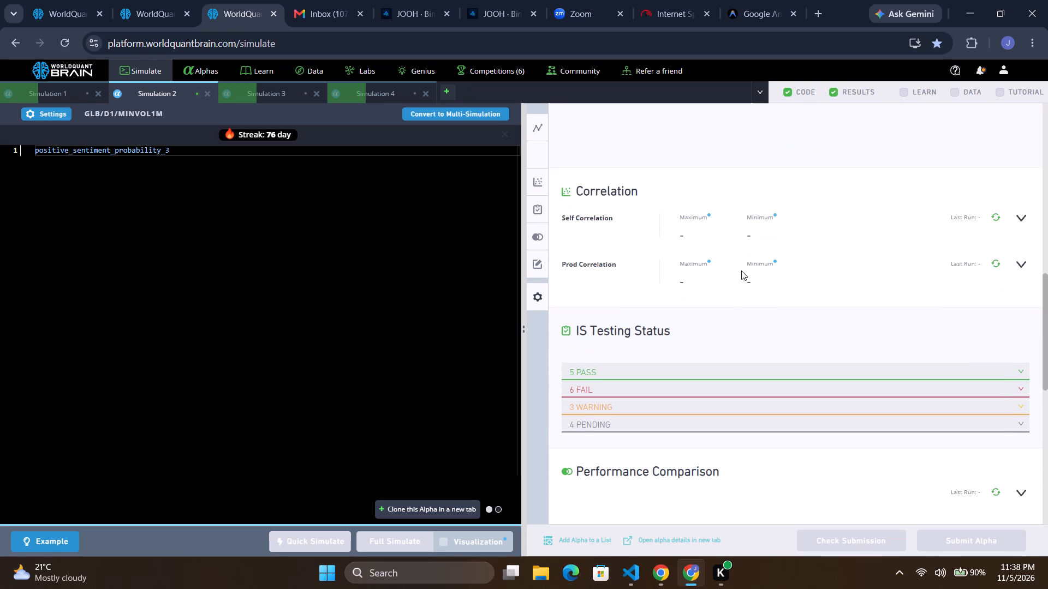
pyautogui.scroll(-2, 741, 271)
pyautogui.scroll(1, 741, 271)
pyautogui.scroll(-7, 741, 271)
pyautogui.scroll(3, 741, 277)
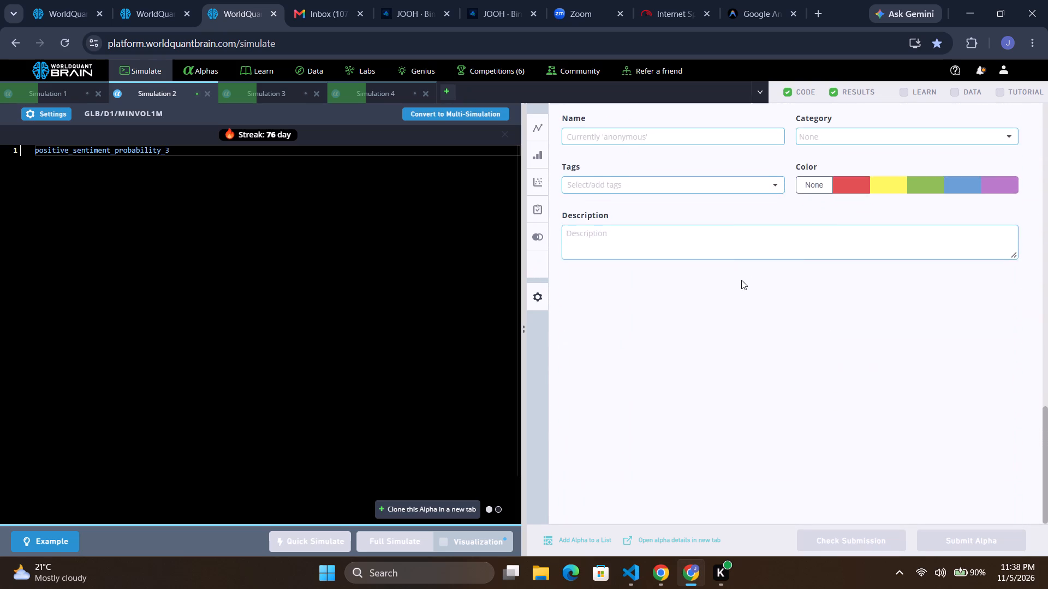
pyautogui.scroll(1, 741, 280)
pyautogui.scroll(-1, 741, 278)
pyautogui.scroll(11, 741, 281)
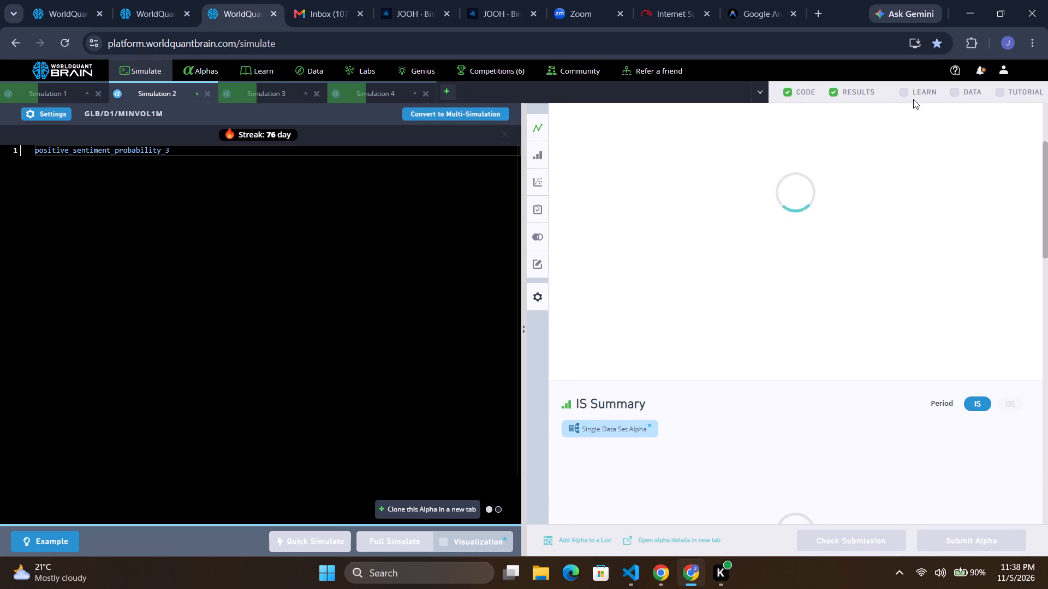
pyautogui.click(987, 68)
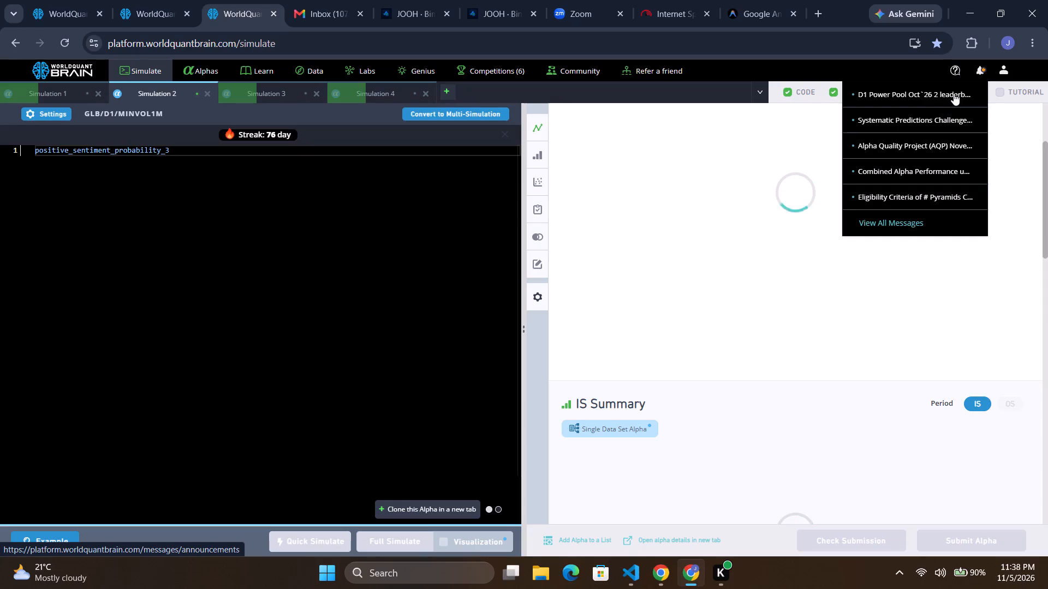
pyautogui.click(1016, 40)
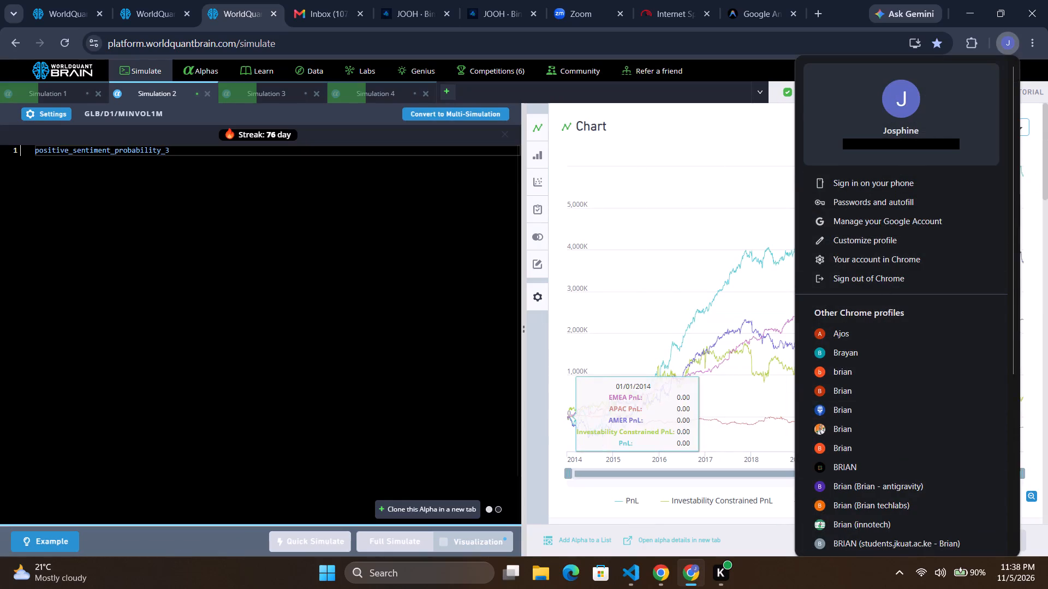
pyautogui.click(399, 294)
# Replace the Simulation 2 expression with group_rank(positive_sentiment_probability_3,subindustry).
pyautogui.click(188, 143)
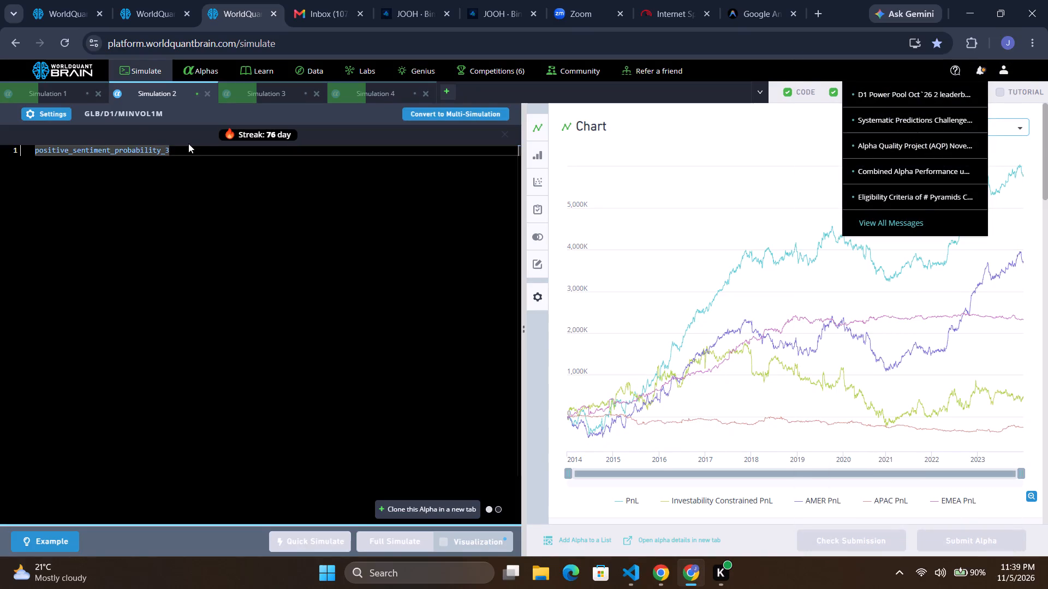
pyautogui.hotkey('ctrl', 'a')
pyautogui.click(115, 182)
pyautogui.hotkey('ctrl', 'a')
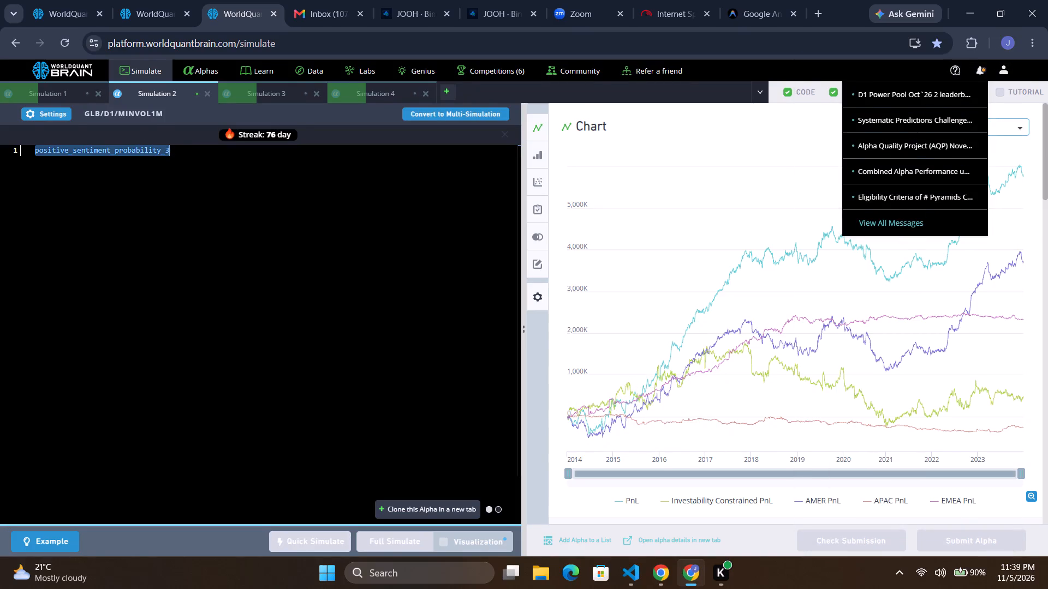
pyautogui.hotkey('ctrl', 'x')
pyautogui.write('ts')
pyautogui.press('BackSpace')
pyautogui.press('BackSpace')
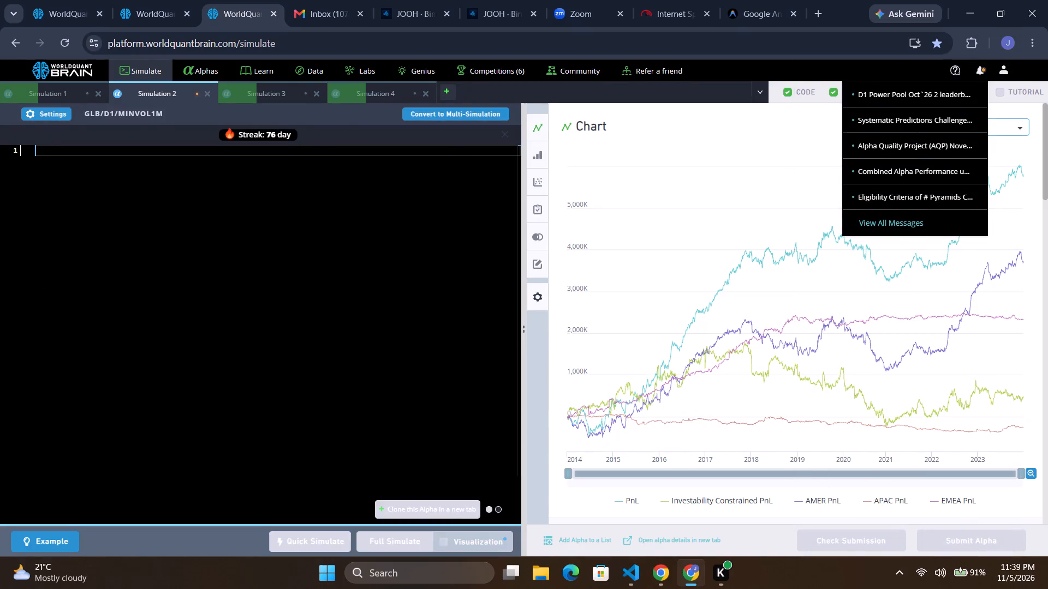
pyautogui.write('gra')
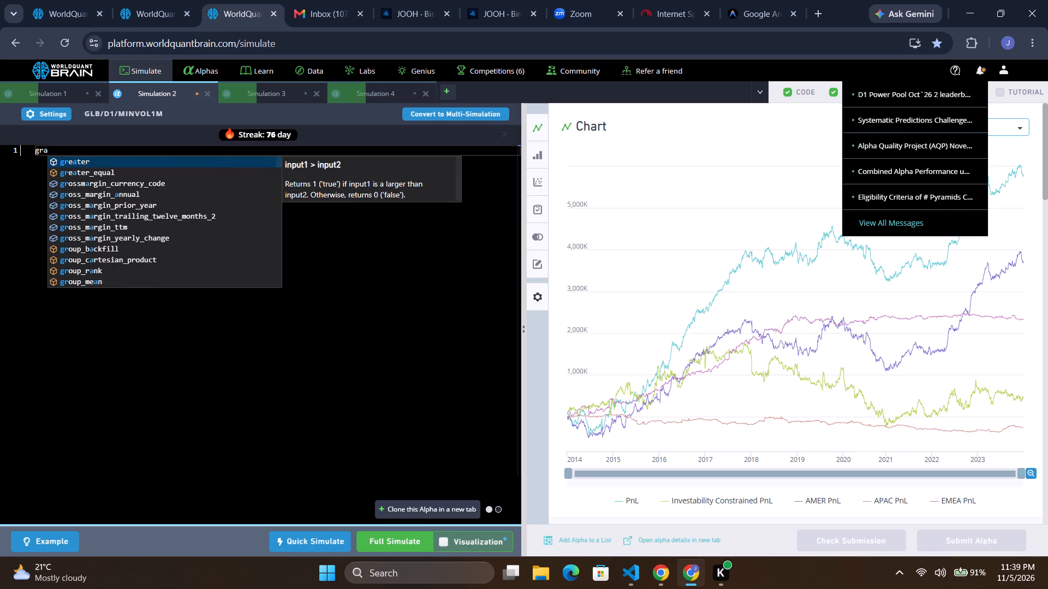
pyautogui.write('nk')
pyautogui.press('Return')
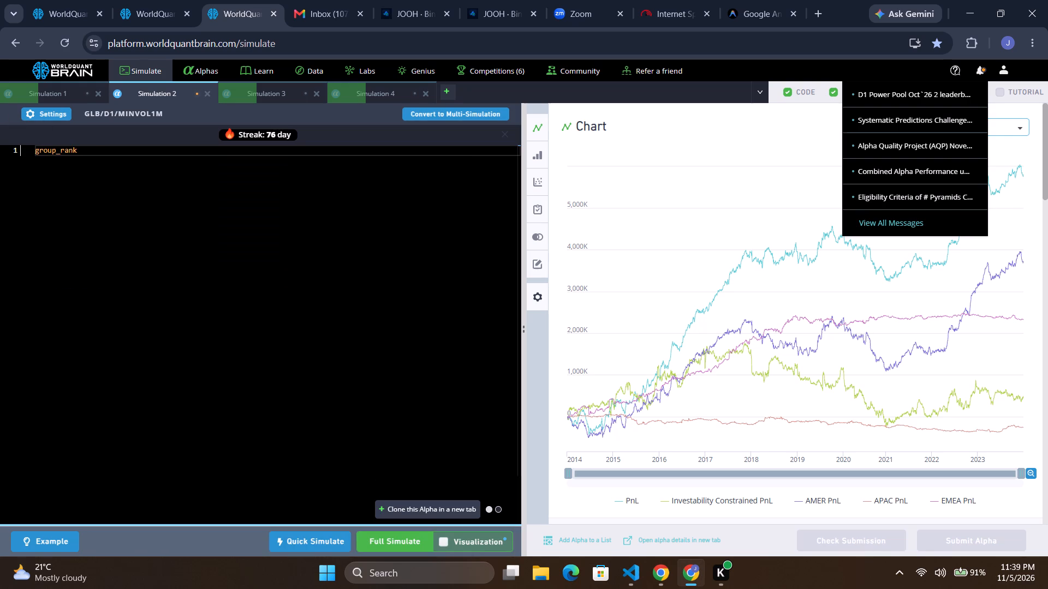
pyautogui.hotkey('shift', '(')
pyautogui.hotkey('ctrl', 'v')
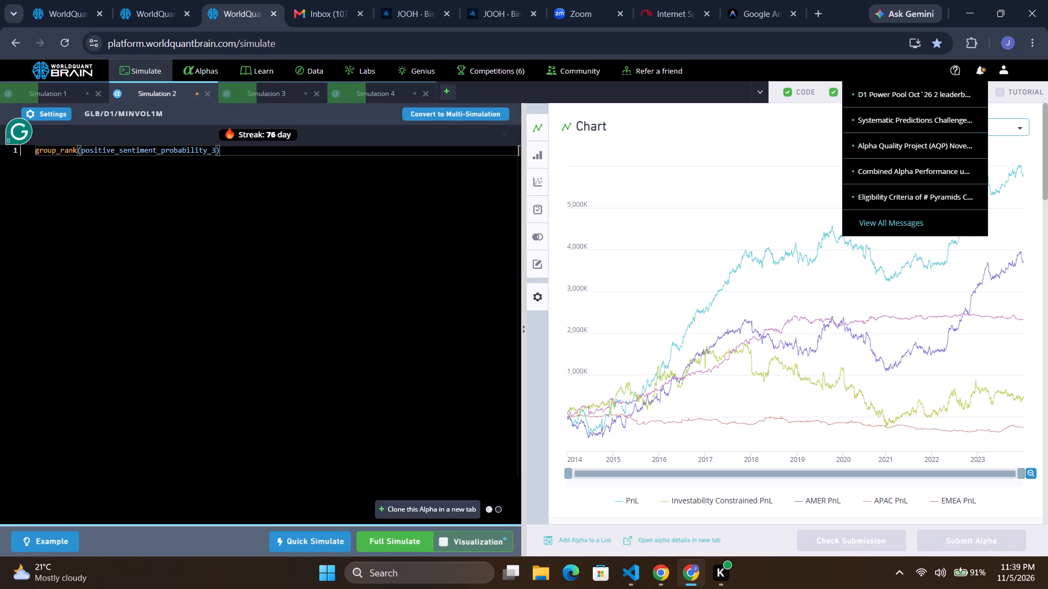
pyautogui.write(',sub')
pyautogui.press('Return')
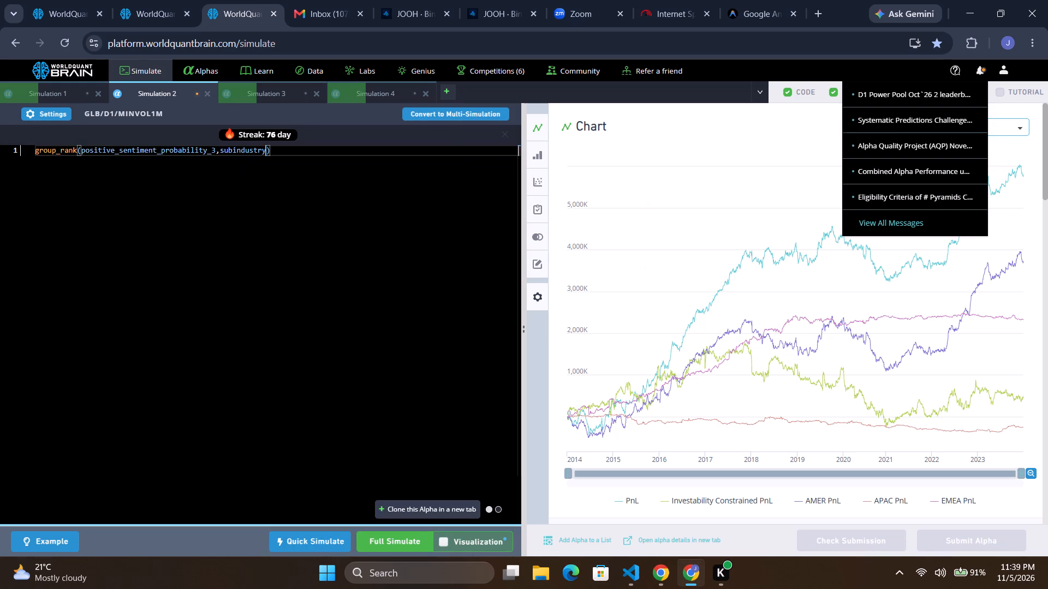
# Enable Visualization for Simulation 2 and run a full simulation of the group_rank expression.
pyautogui.click(446, 545)
pyautogui.click(414, 541)
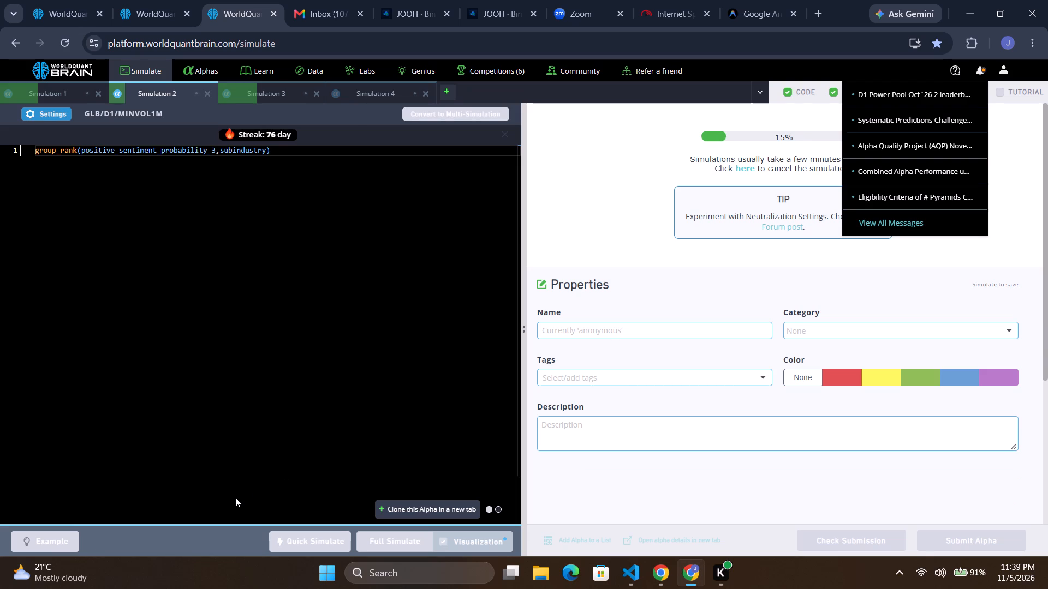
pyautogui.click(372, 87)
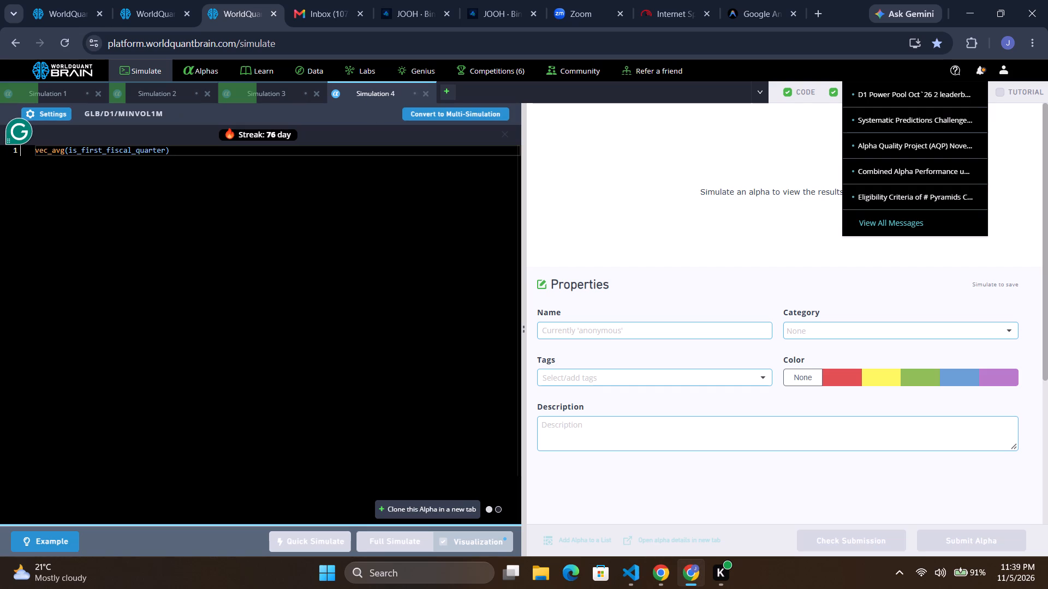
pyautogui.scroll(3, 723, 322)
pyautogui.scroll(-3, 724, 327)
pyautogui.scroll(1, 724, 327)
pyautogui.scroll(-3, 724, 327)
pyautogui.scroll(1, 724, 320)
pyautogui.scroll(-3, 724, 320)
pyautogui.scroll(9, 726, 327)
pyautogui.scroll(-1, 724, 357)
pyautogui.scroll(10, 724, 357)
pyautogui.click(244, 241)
# Examine the unsubmitted alphas list and the USA/D1/TOP3000 alpha in Simulation 12, then return to the GLB simulations.
pyautogui.click(147, 5)
pyautogui.click(337, 128)
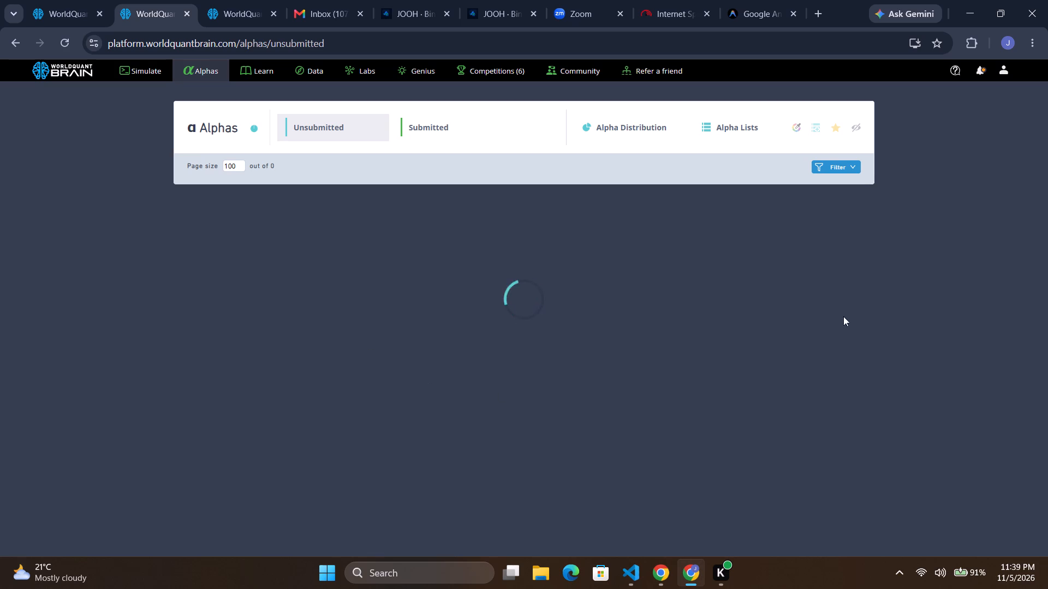
pyautogui.click(980, 73)
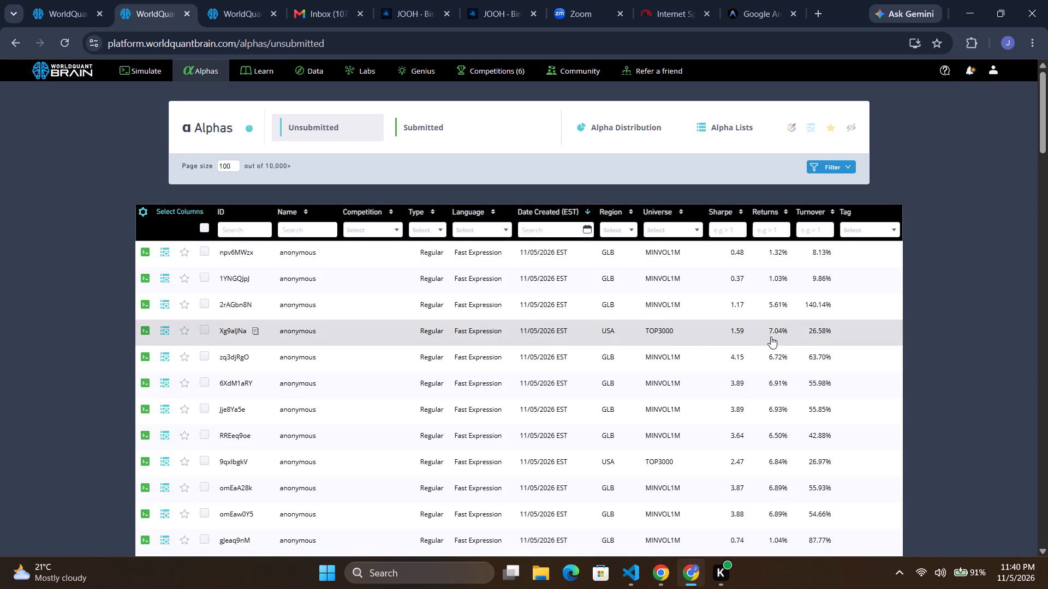
pyautogui.click(67, 8)
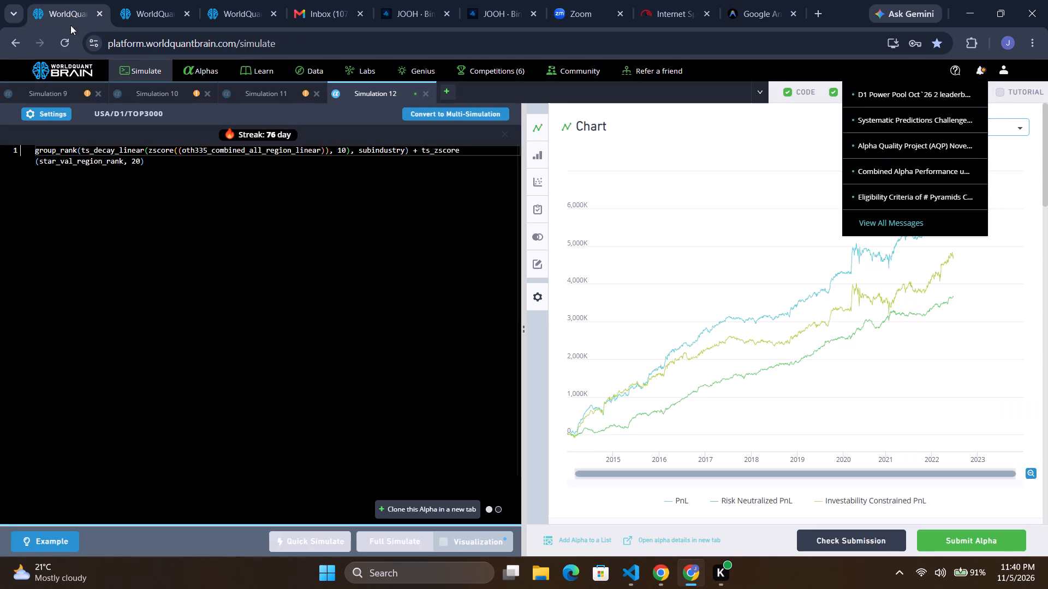
pyautogui.click(137, 15)
pyautogui.click(66, 17)
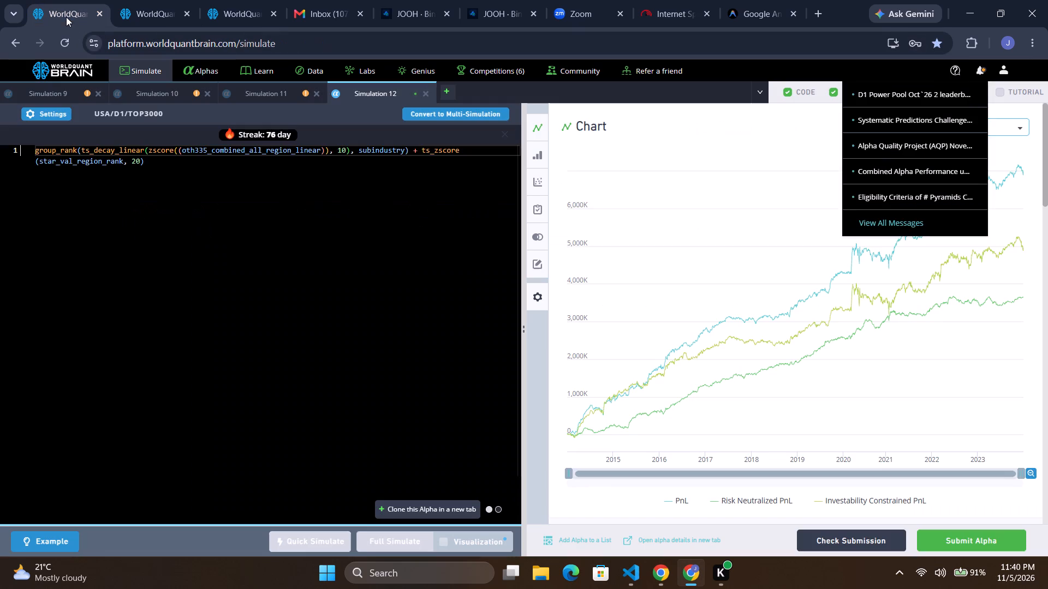
pyautogui.click(240, 15)
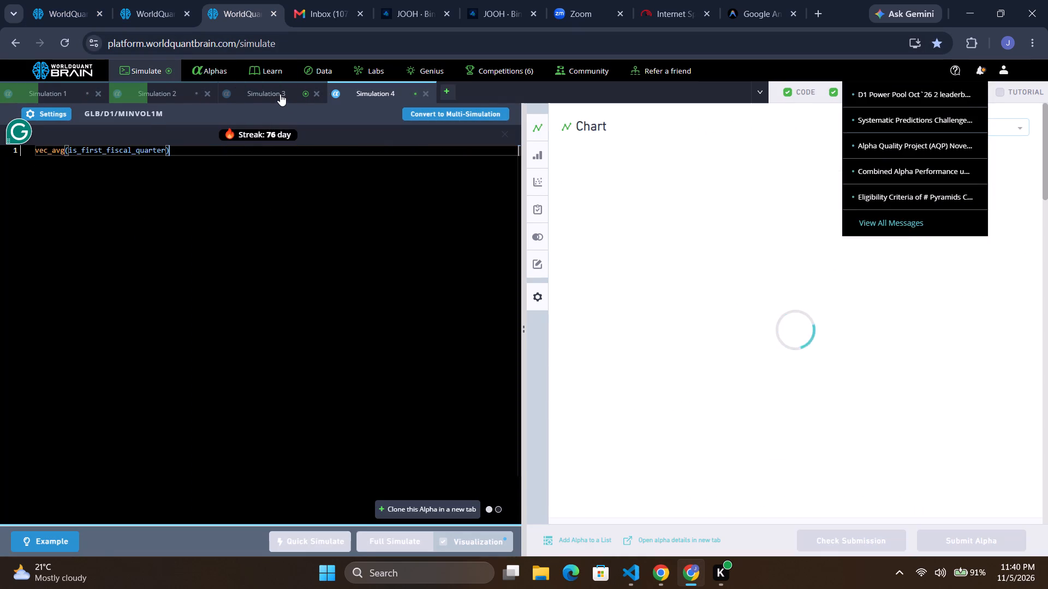
# Change the Simulation 3 expression to group_rank(vec_avg(fiscal_reporting_year),subindustry) and run a full simulation of it.
pyautogui.click(280, 94)
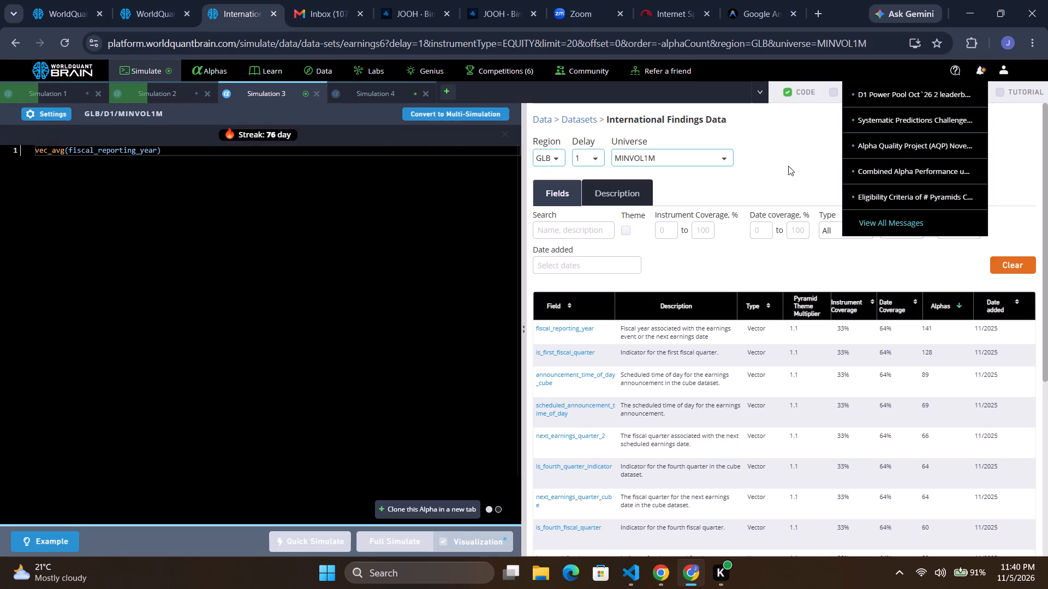
pyautogui.click(835, 93)
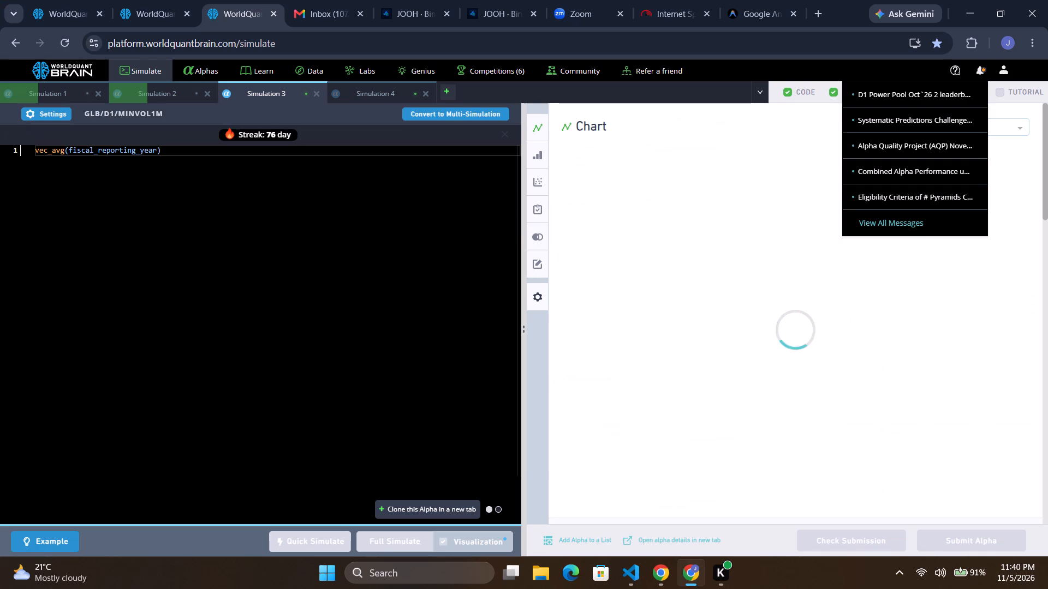
pyautogui.click(177, 152)
pyautogui.hotkey('ctrl', 'a')
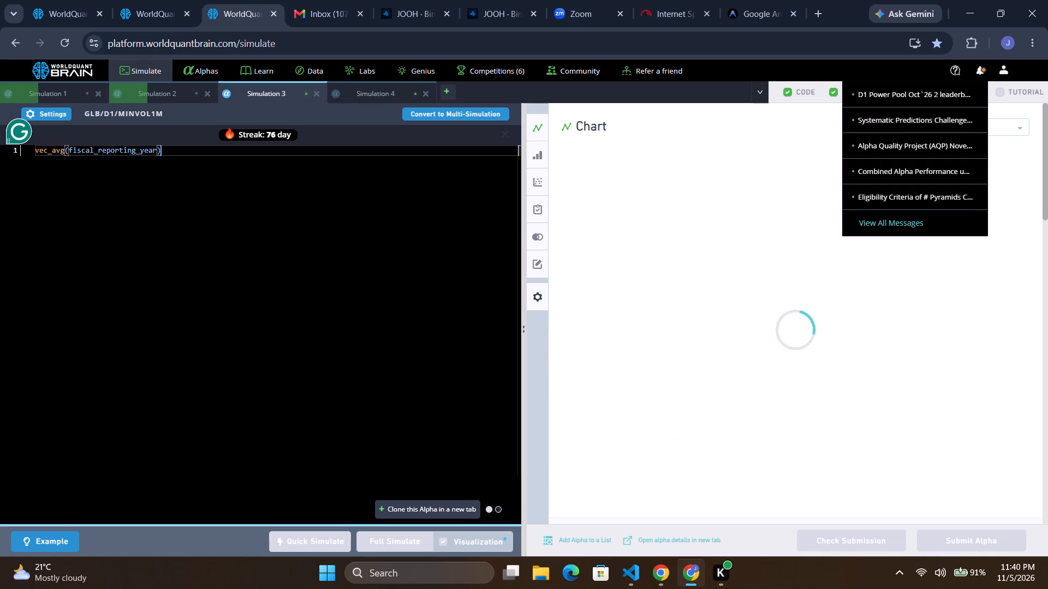
pyautogui.hotkey('ctrl', 'x')
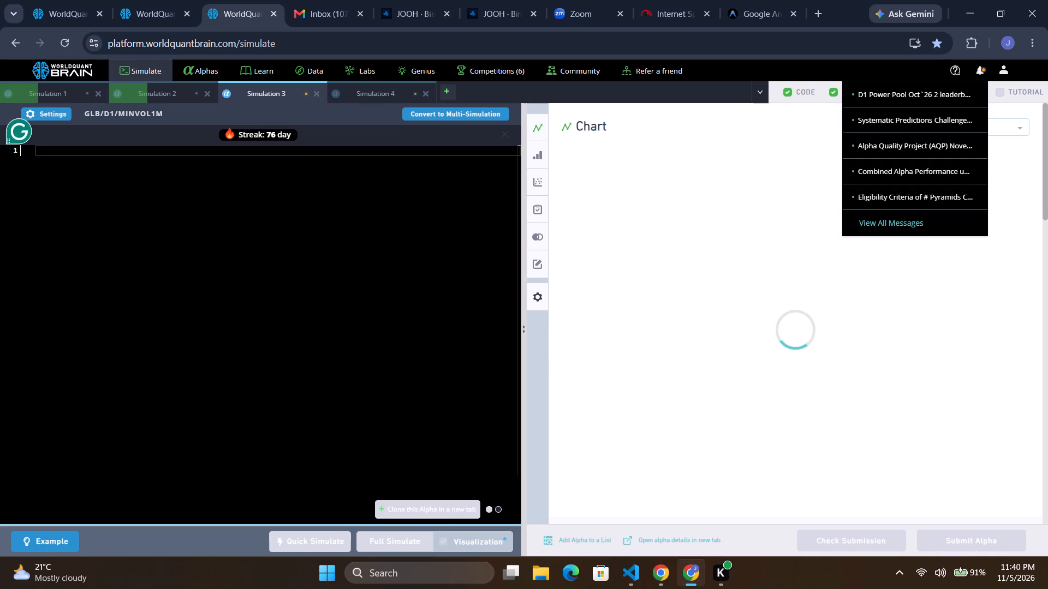
pyautogui.write('grank')
pyautogui.press('Return')
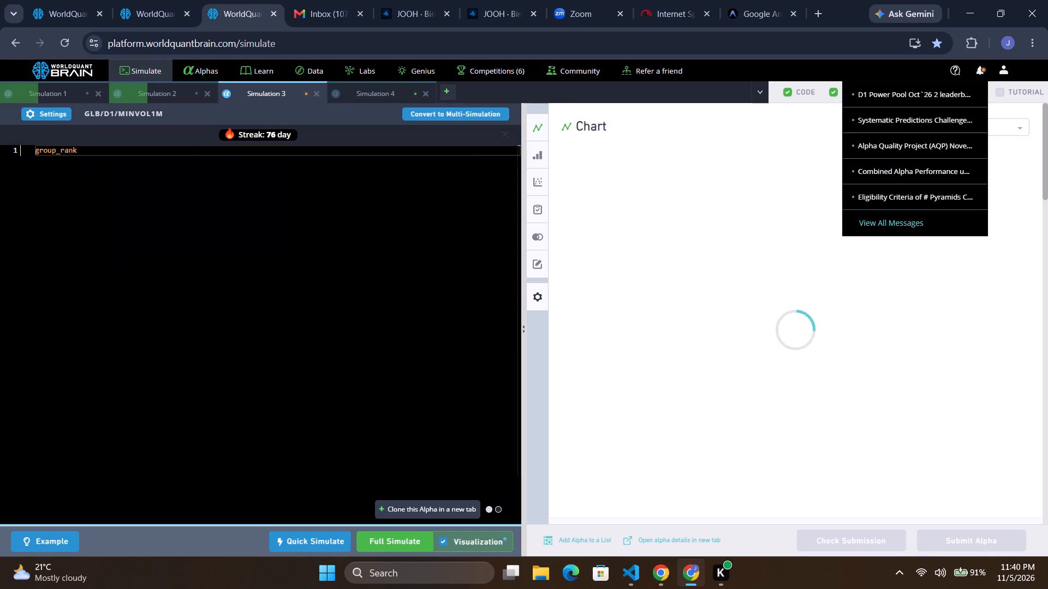
pyautogui.hotkey('shift', '(')
pyautogui.hotkey('ctrl', 'v')
pyautogui.write(',252')
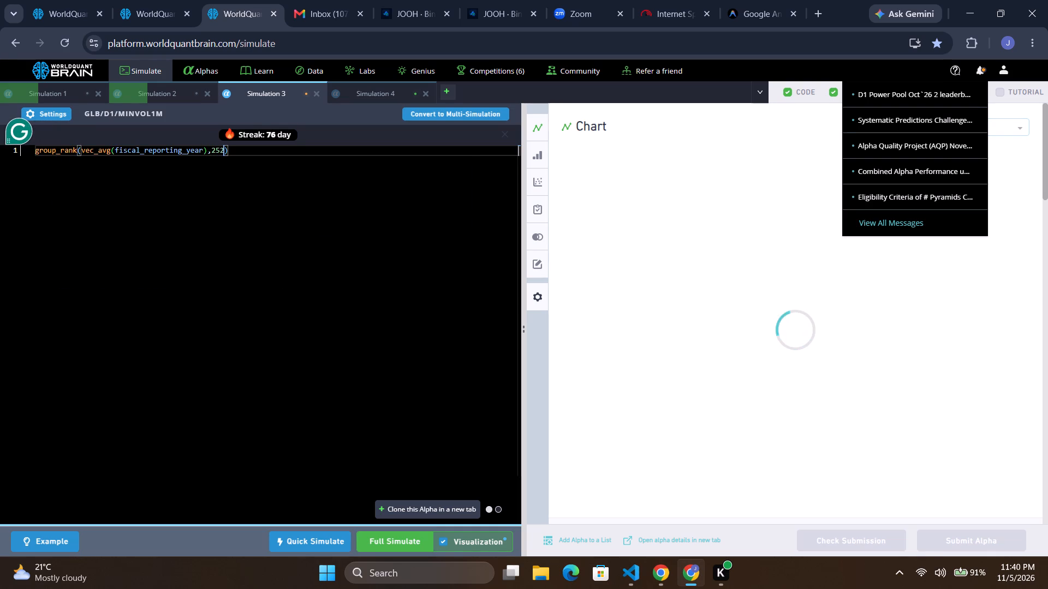
pyautogui.press('BackSpace')
pyautogui.press('BackSpace')
pyautogui.press('BackSpace')
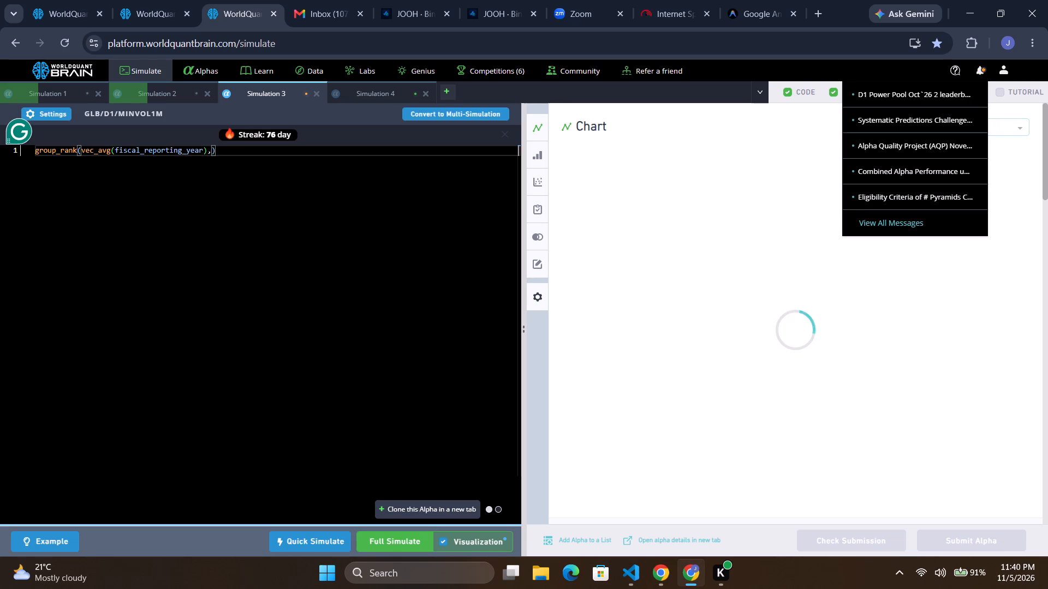
pyautogui.write('sub')
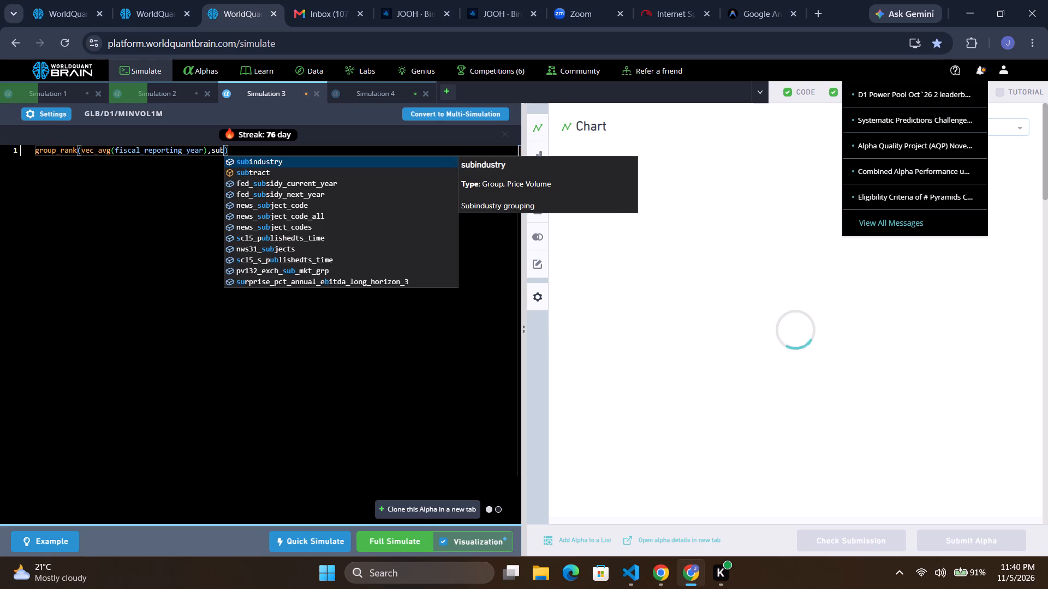
pyautogui.press('Return')
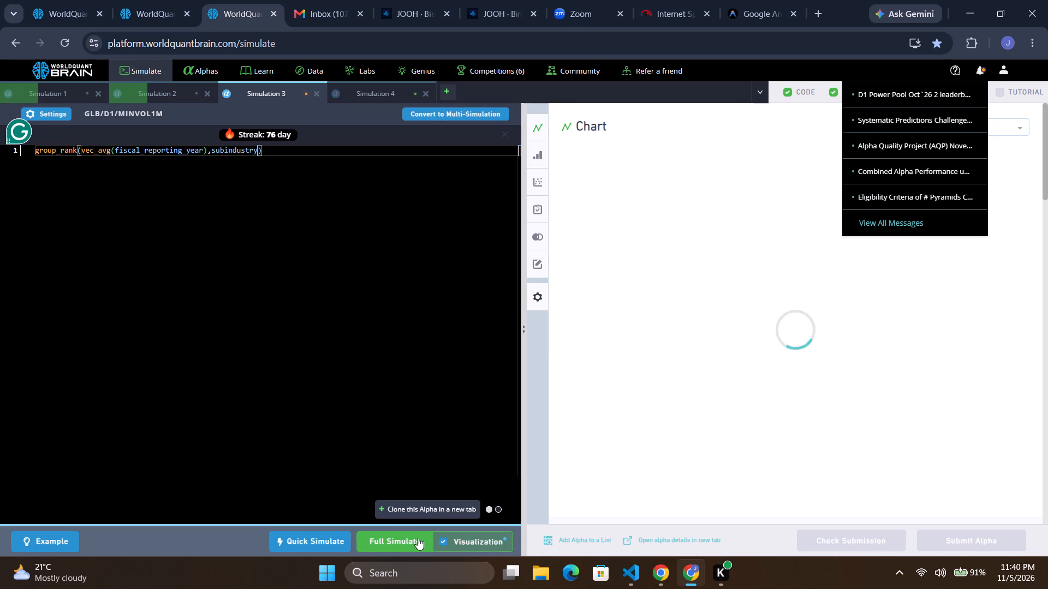
pyautogui.click(418, 538)
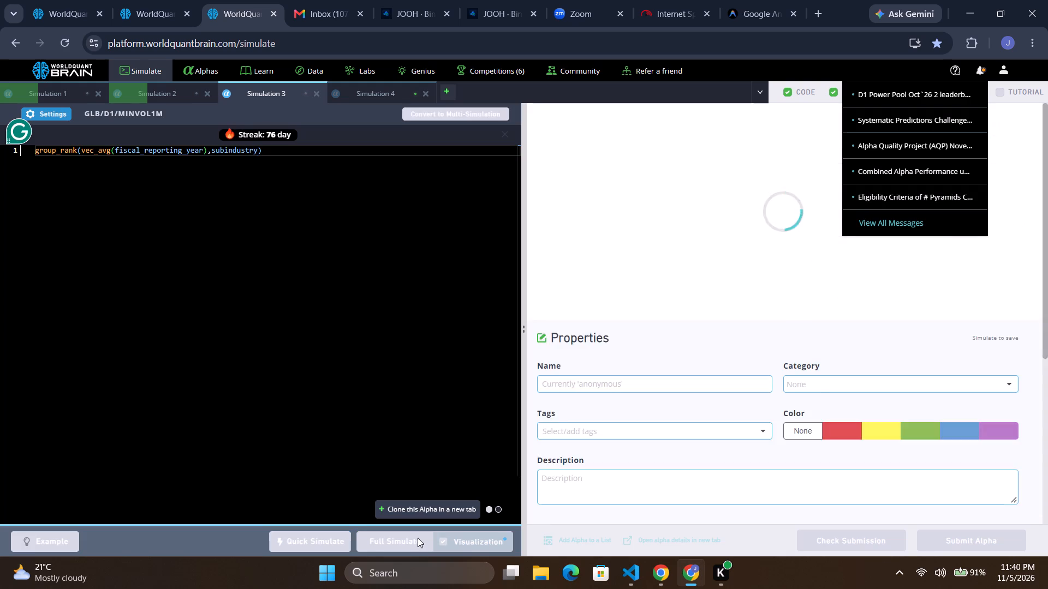
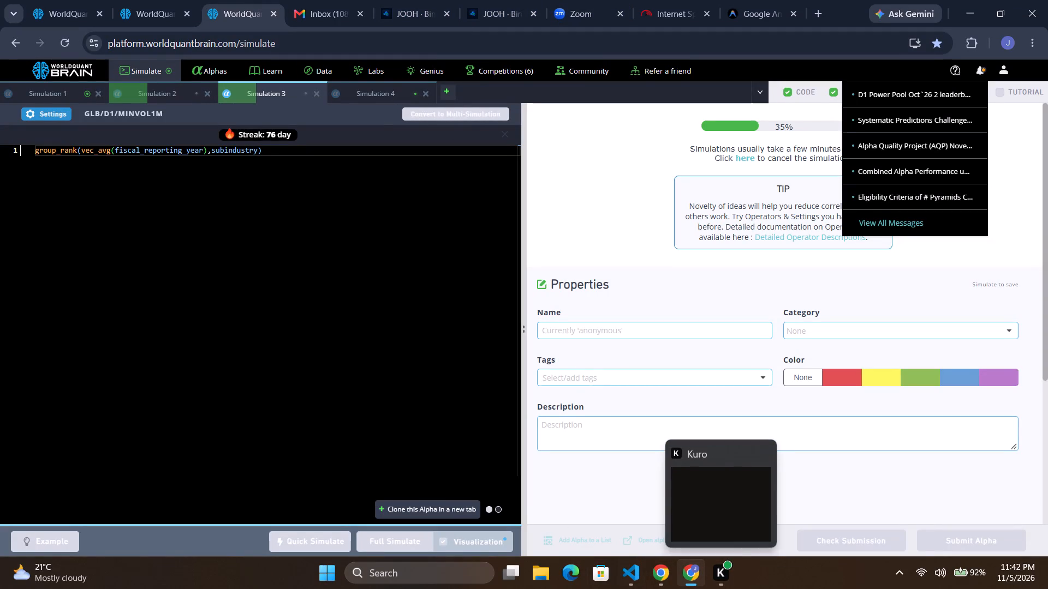
# Open Simulation 1 and show its simulation results in place of the International Findings Data fields.
pyautogui.click(62, 99)
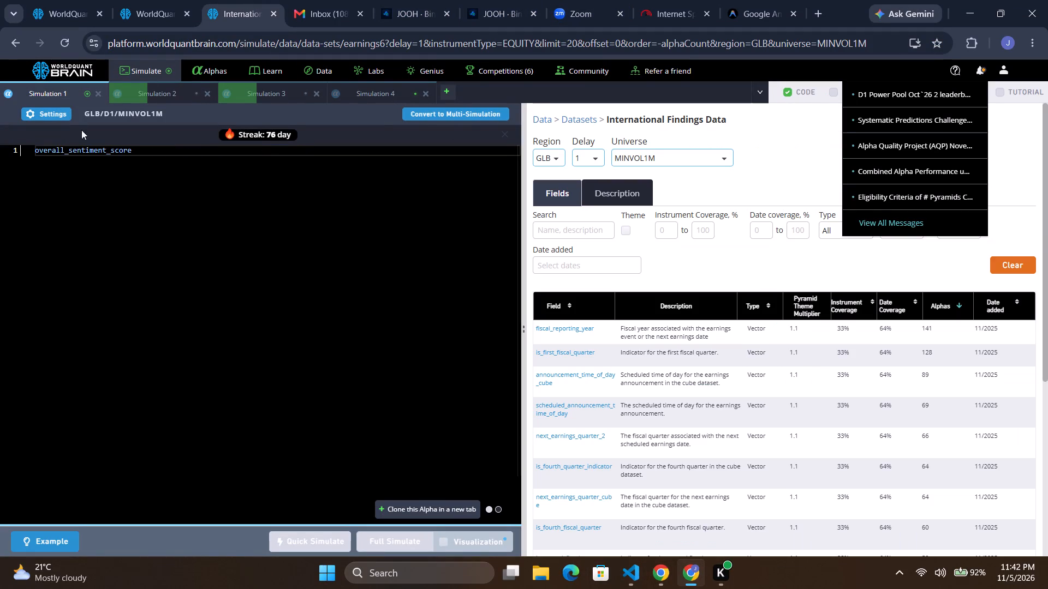
pyautogui.scroll(5, 712, 153)
pyautogui.scroll(-1, 711, 170)
pyautogui.scroll(1, 711, 170)
pyautogui.click(836, 92)
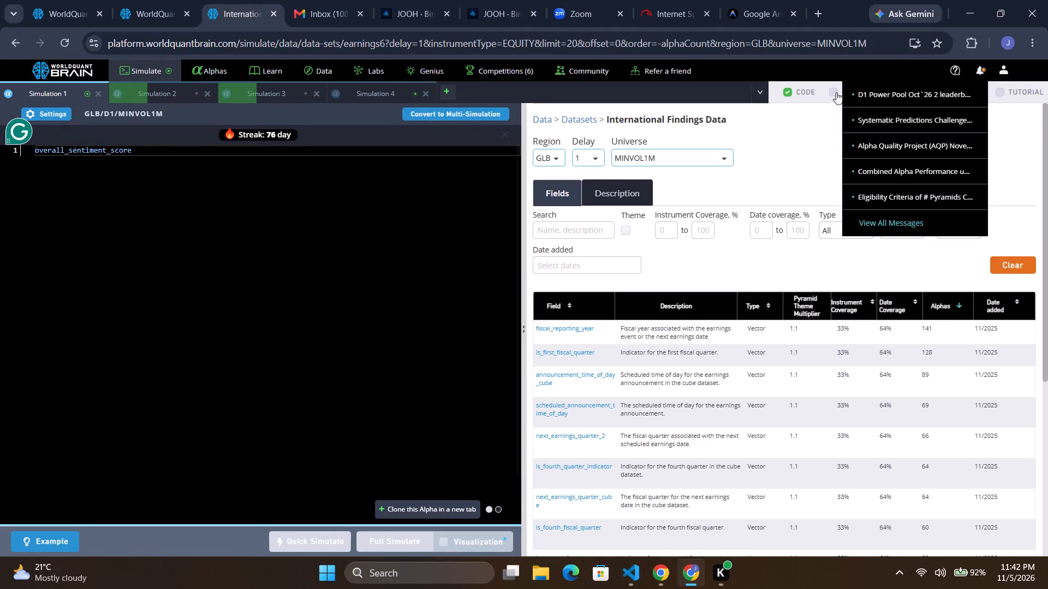
pyautogui.click(982, 68)
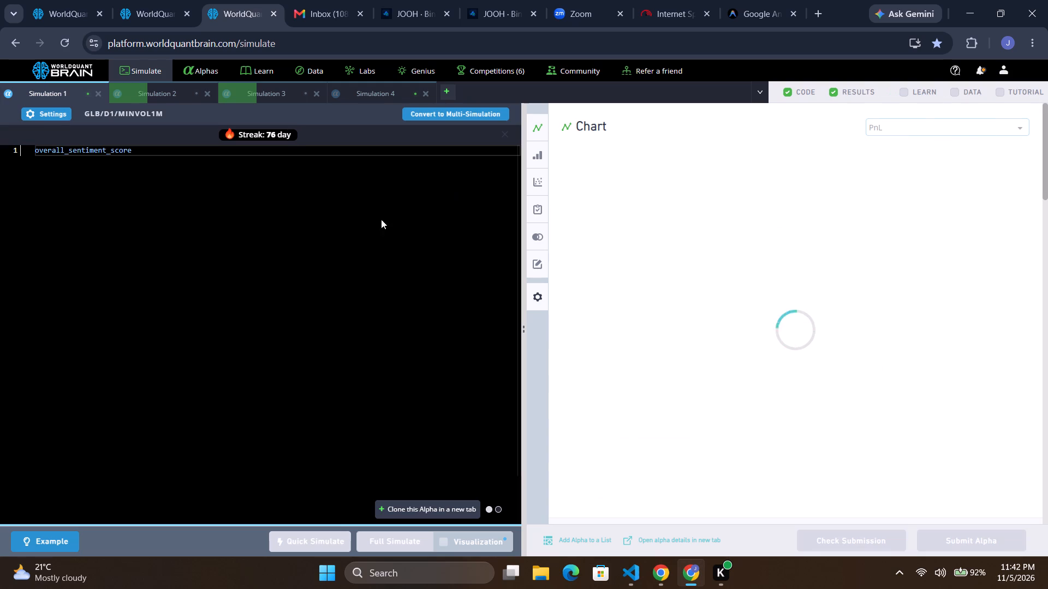
# Change the Simulation 1 expression to ts_rank(overall_sentiment_score,126) and run a full simulation of it.
pyautogui.click(230, 214)
pyautogui.hotkey('ctrl', 'a')
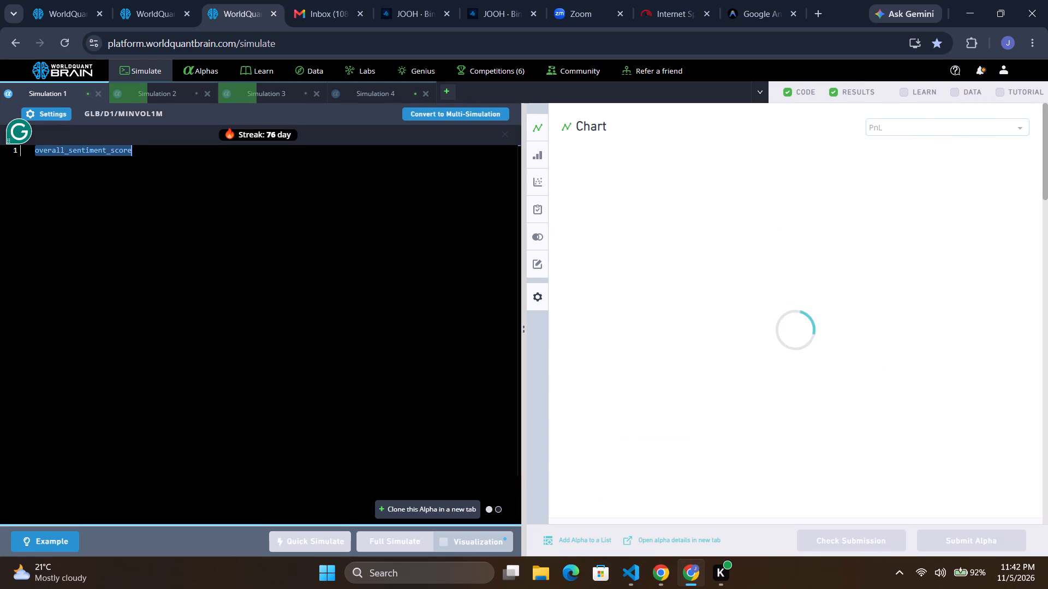
pyautogui.hotkey('ctrl', 'x')
pyautogui.write('tsra')
pyautogui.press('Return')
pyautogui.hotkey('shift', '(')
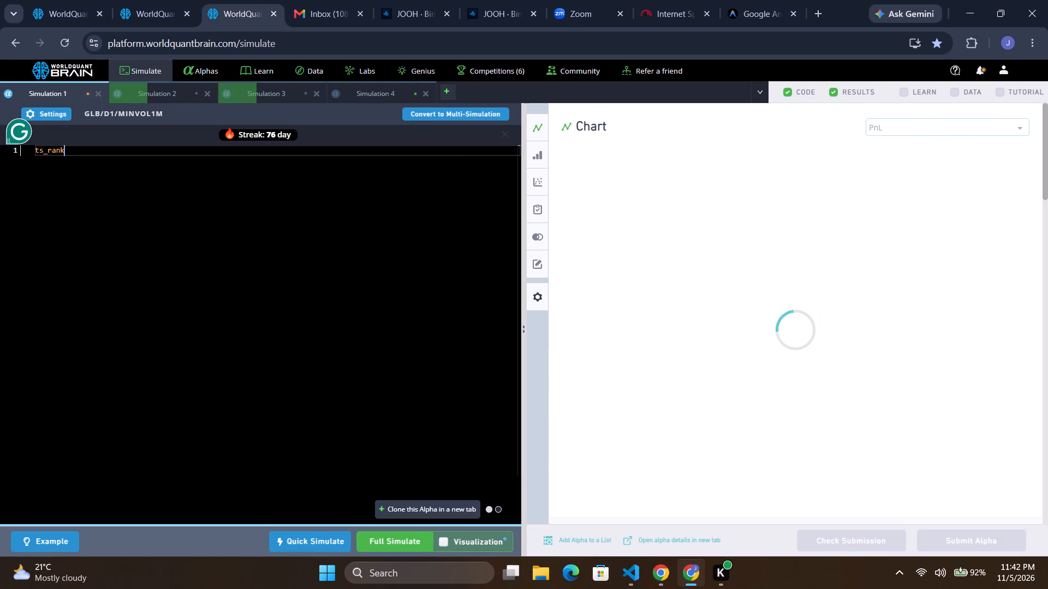
pyautogui.hotkey('ctrl', 'v')
pyautogui.press(',')
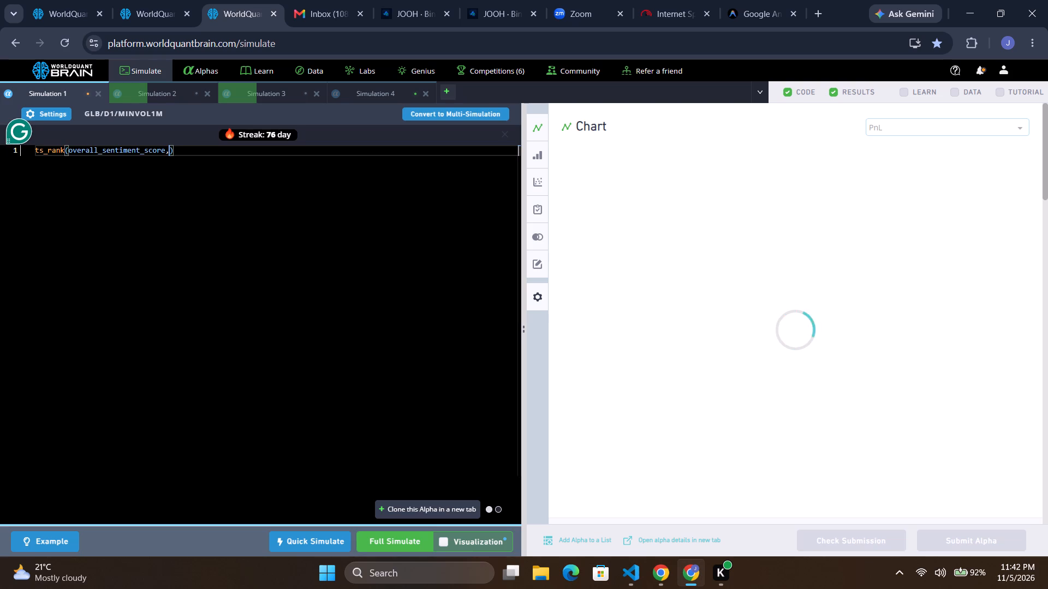
pyautogui.write('126')
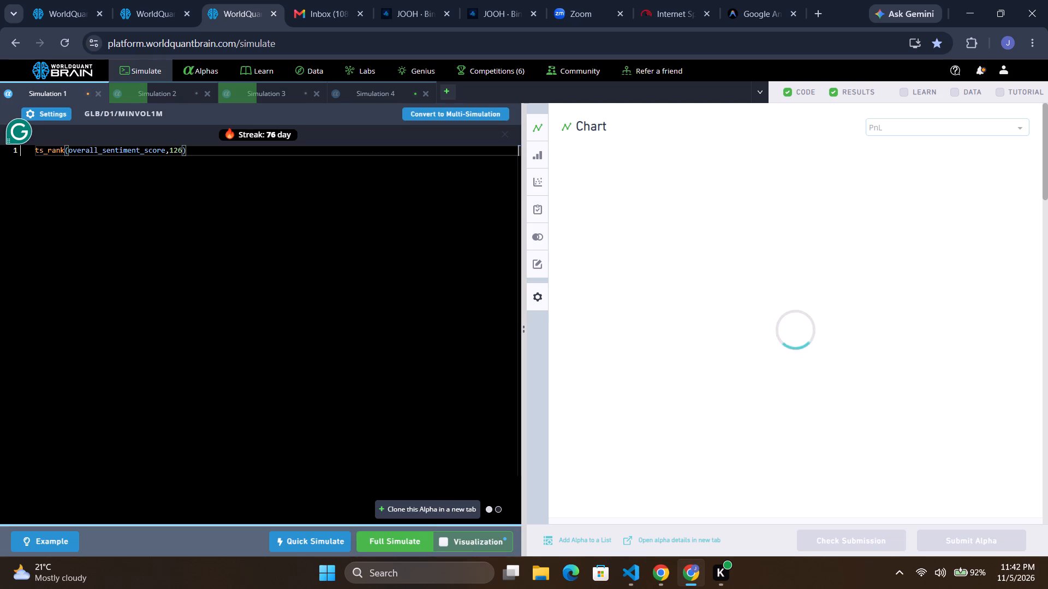
pyautogui.scroll(-1, 756, 409)
pyautogui.scroll(1, 756, 409)
pyautogui.scroll(-7, 756, 409)
pyautogui.scroll(3, 756, 410)
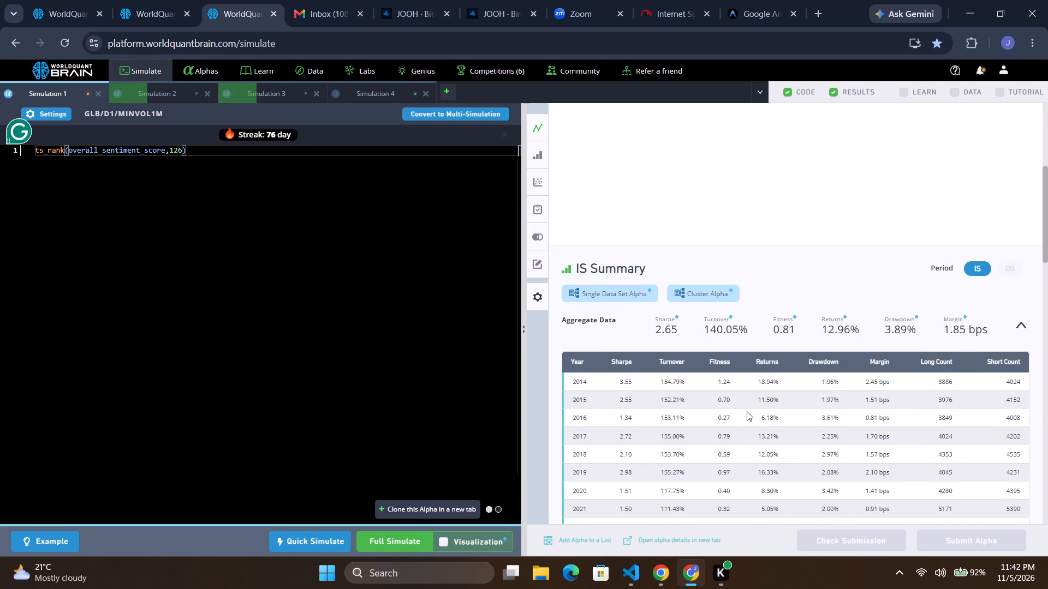
pyautogui.click(397, 543)
# Change the Simulation 4 expression to ts_zscore(vec_avg(is_first_fiscal_quarter),126) and run a full simulation of it.
pyautogui.click(390, 91)
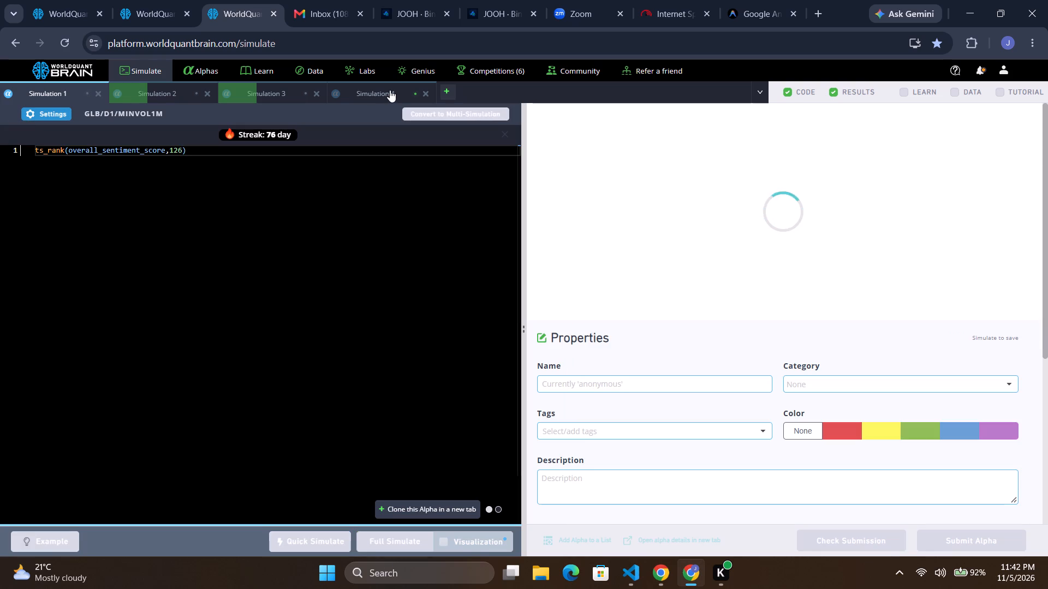
pyautogui.click(265, 184)
pyautogui.hotkey('ctrl', 'a')
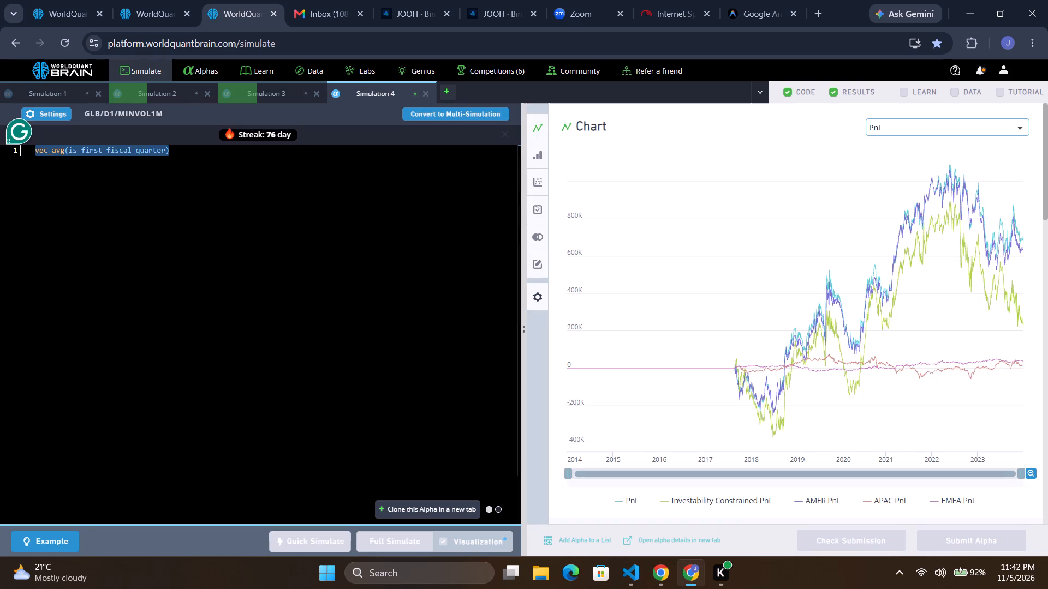
pyautogui.hotkey('ctrl', 'x')
pyautogui.write('tsz')
pyautogui.press('Return')
pyautogui.hotkey('shift', '(')
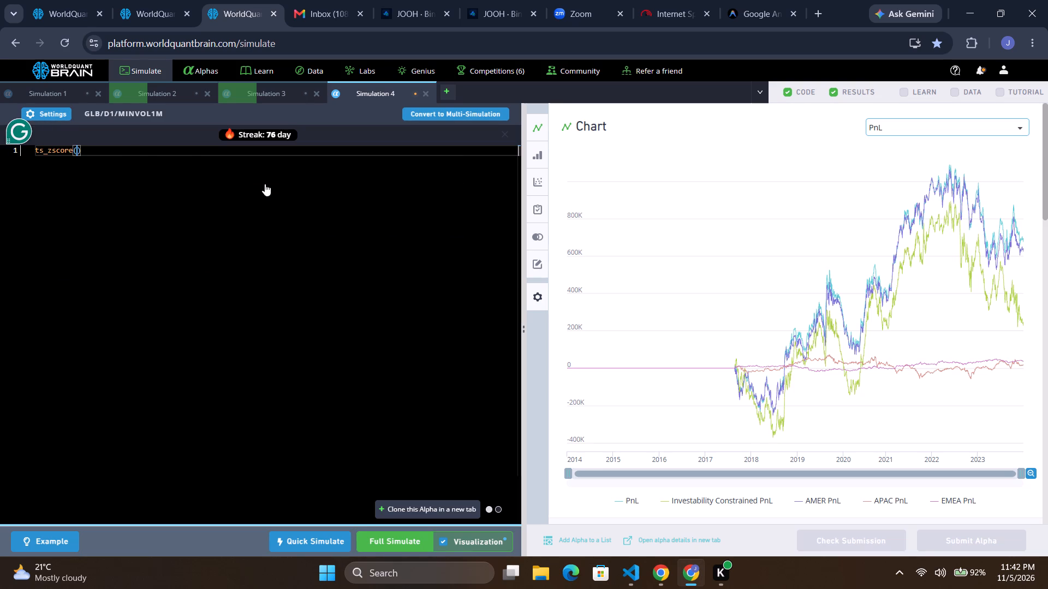
pyautogui.hotkey('ctrl', 'v')
pyautogui.write(',2')
pyautogui.press('BackSpace')
pyautogui.write('126')
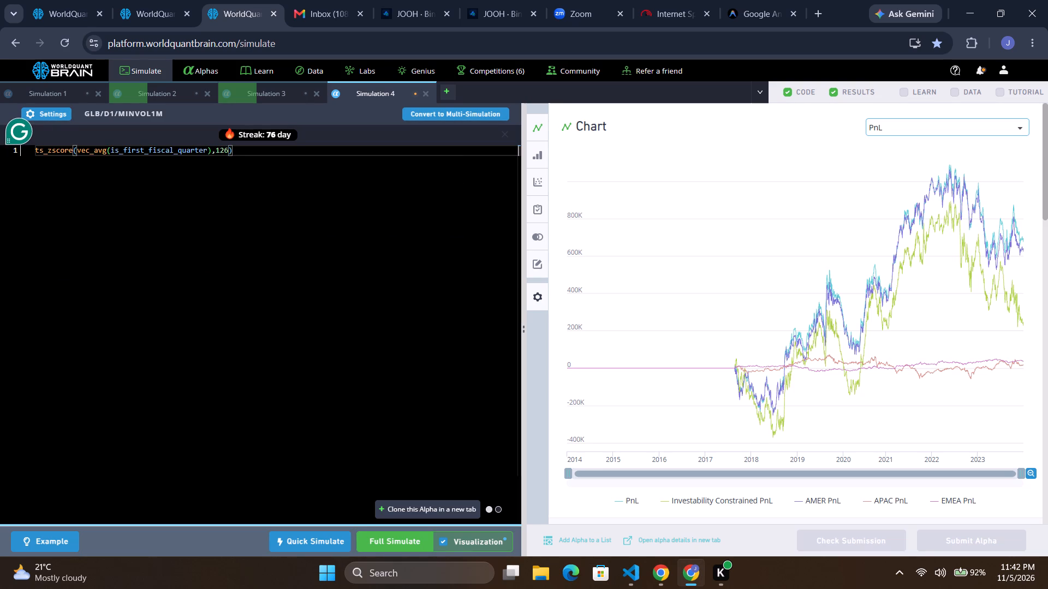
pyautogui.click(408, 541)
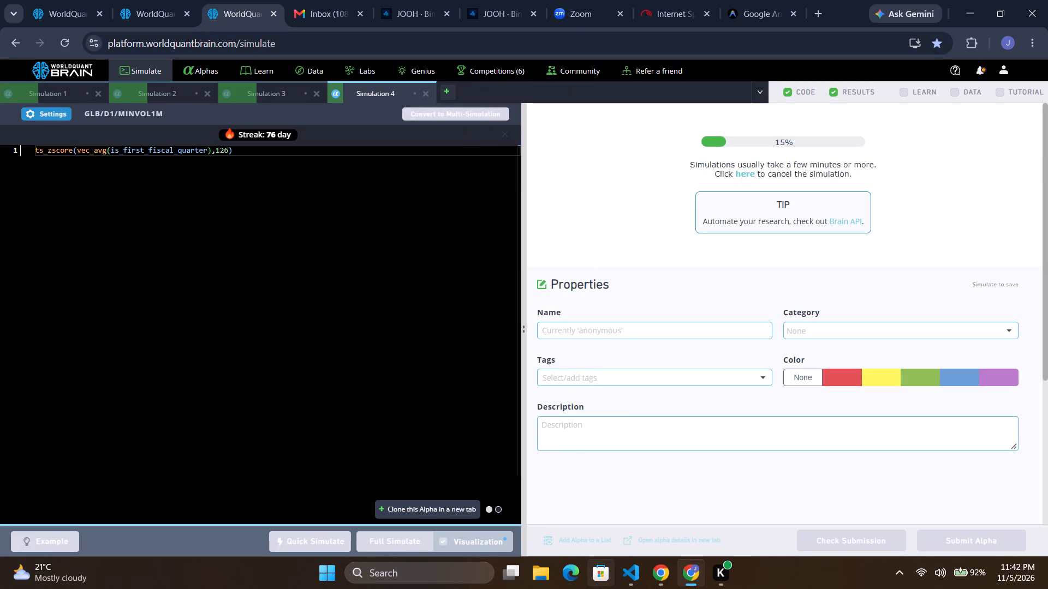
# In the other browser window, examine the Talanta Sports City match info for Bayern Munich vs Ajax, including the question on ticket limits.
pyautogui.click(660, 571)
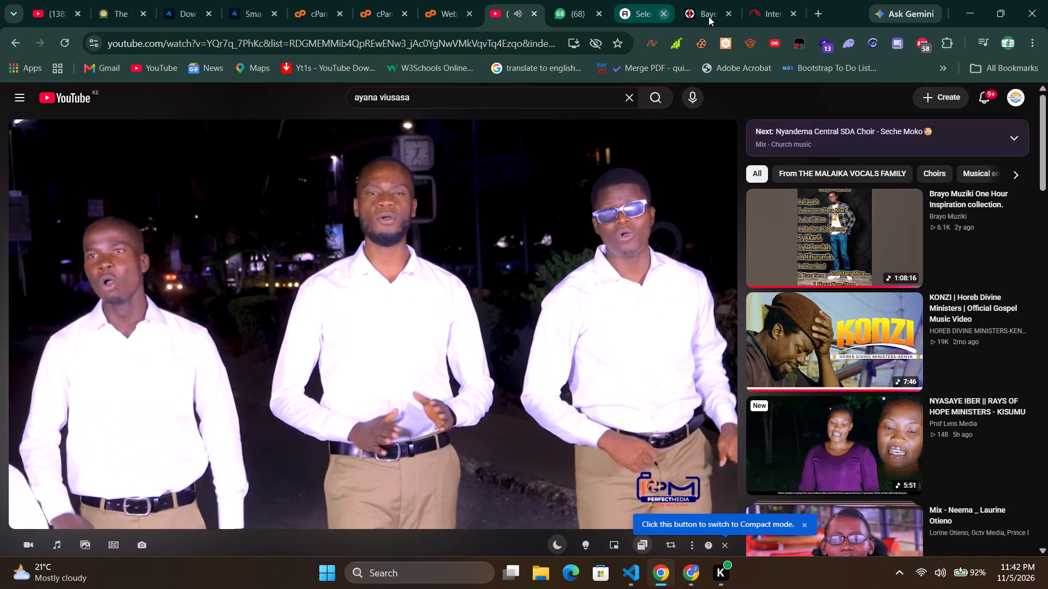
pyautogui.click(700, 15)
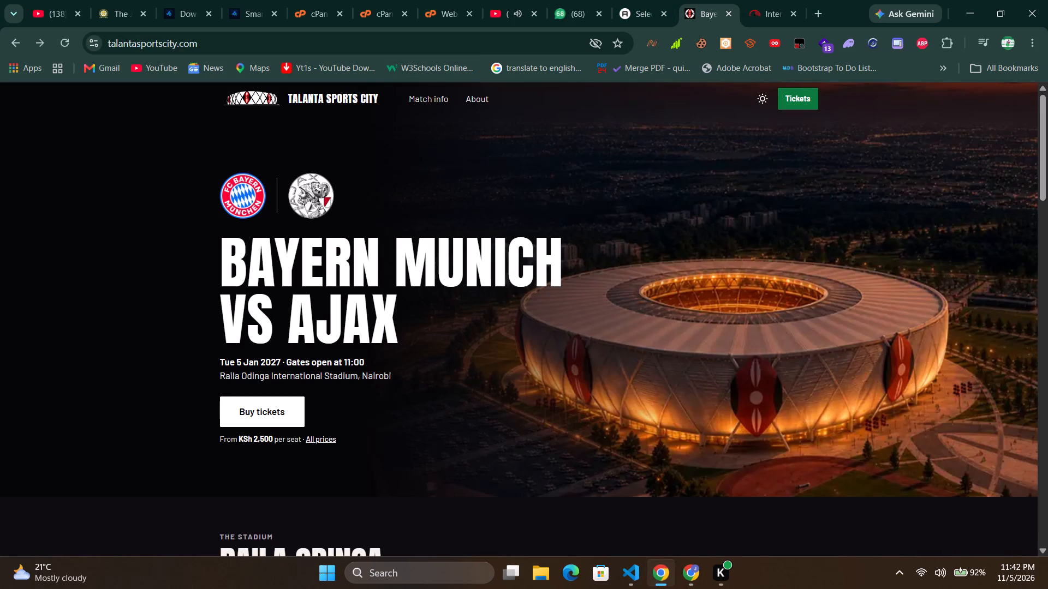
pyautogui.click(436, 101)
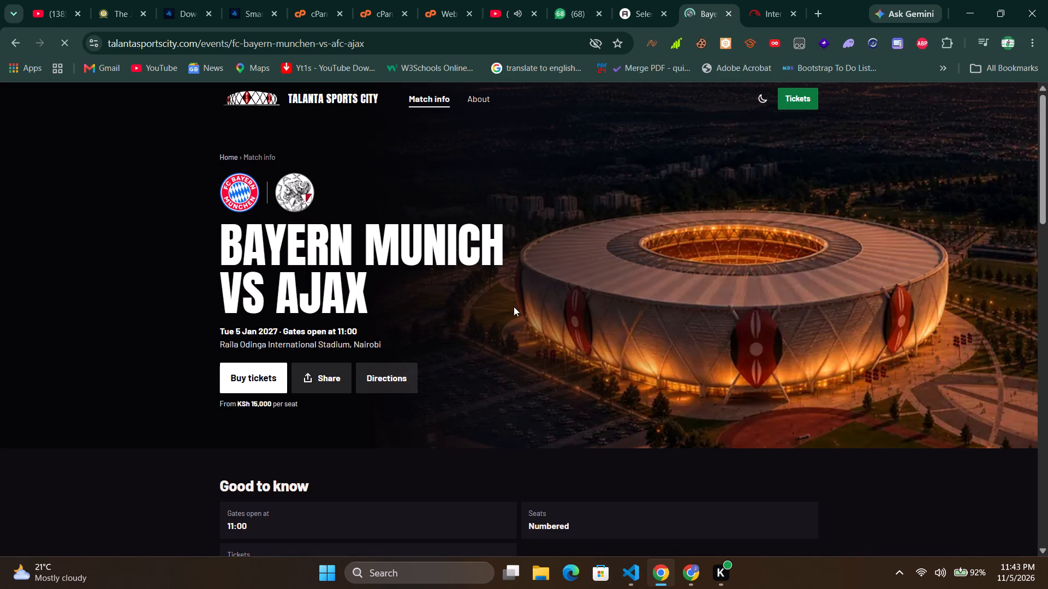
pyautogui.scroll(-2, 515, 351)
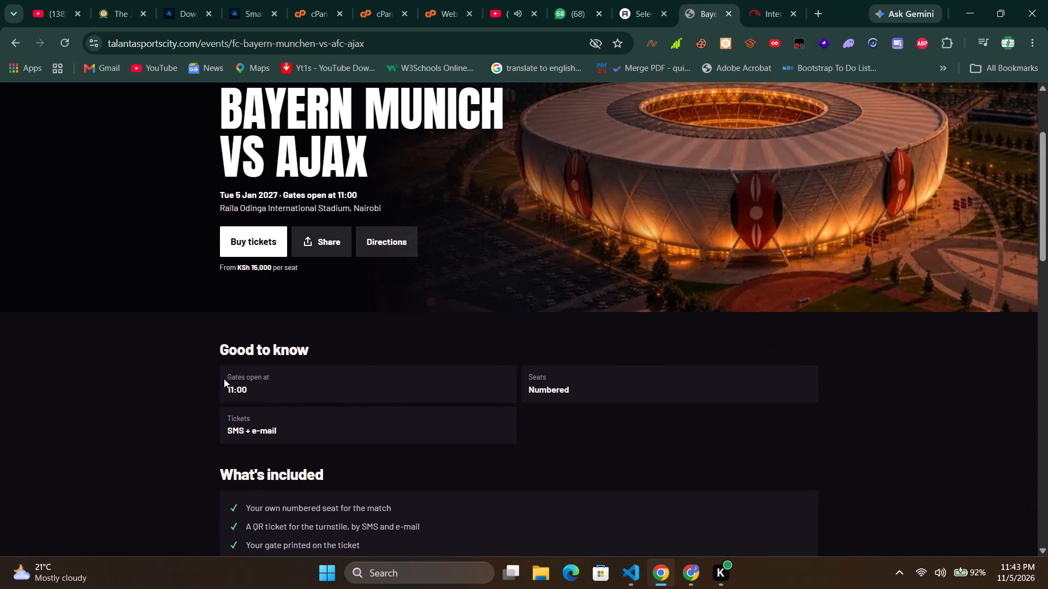
pyautogui.moveTo(219, 378); pyautogui.dragTo(295, 376)
pyautogui.scroll(-2, 365, 407)
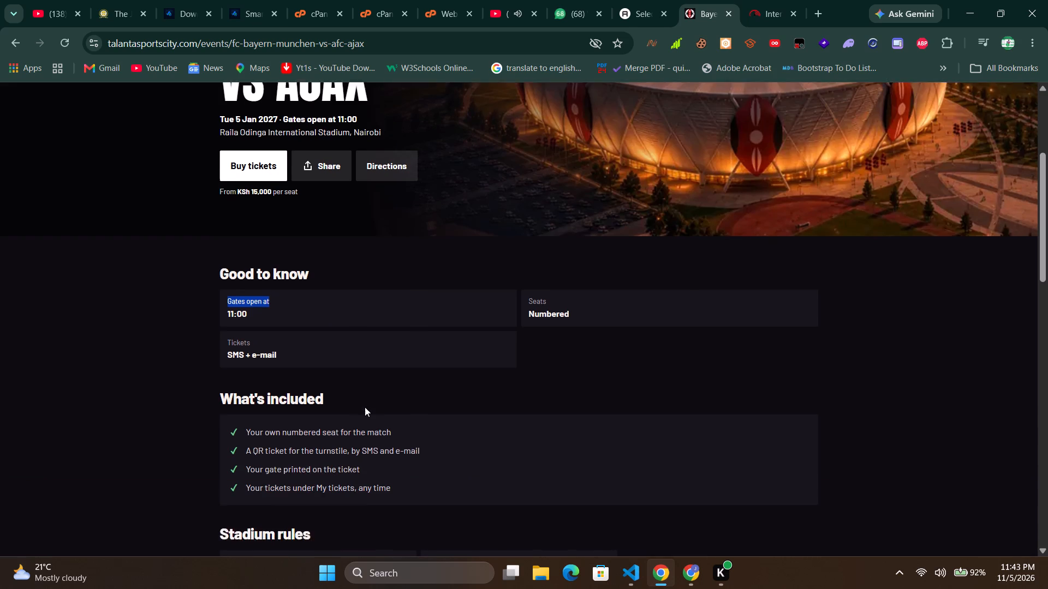
pyautogui.scroll(-3, 366, 402)
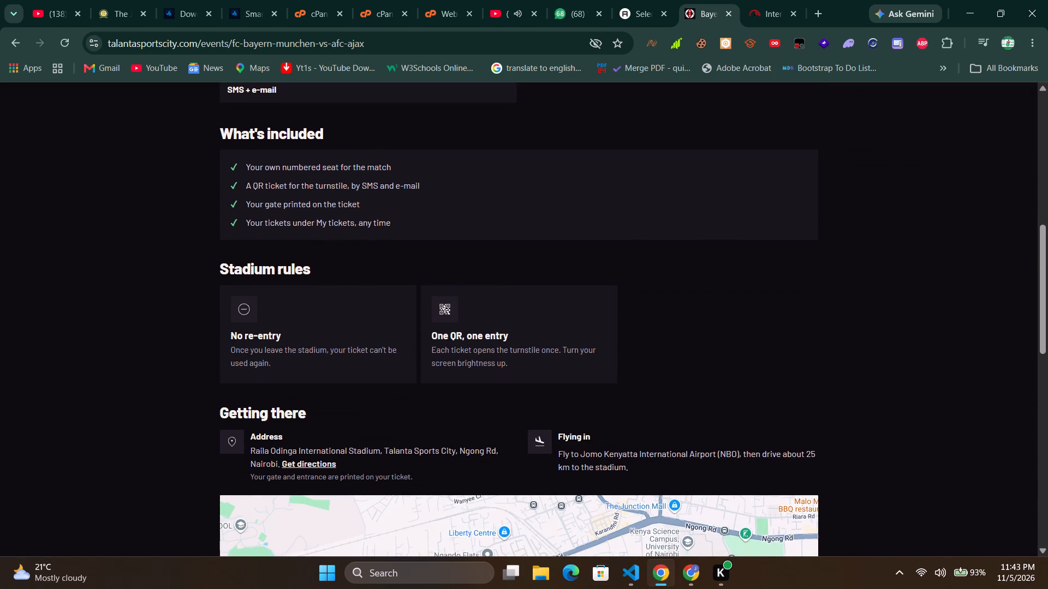
pyautogui.scroll(-5, 399, 270)
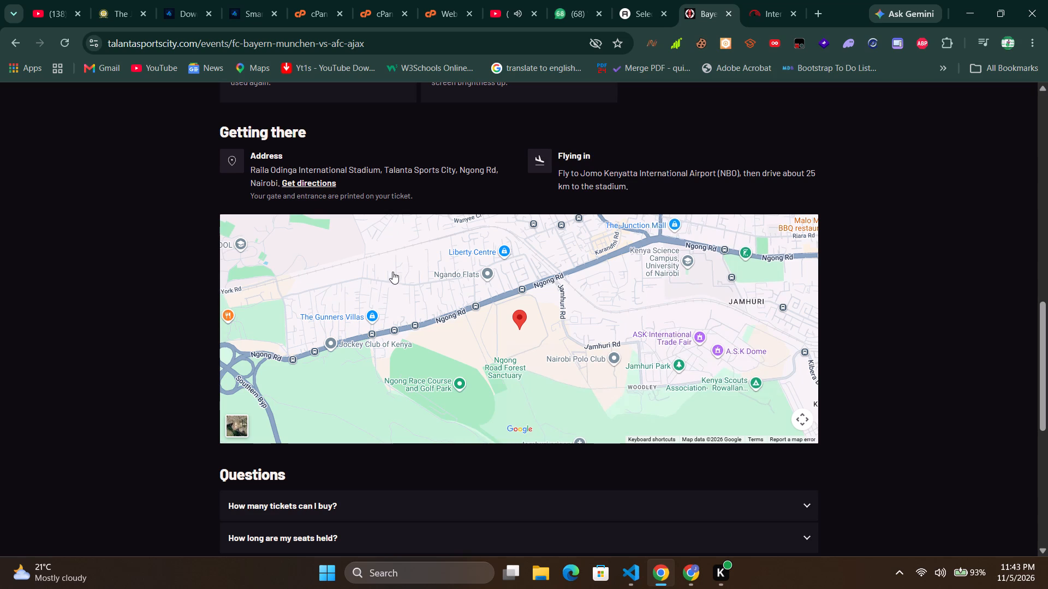
pyautogui.click(479, 433)
pyautogui.scroll(-1, 392, 434)
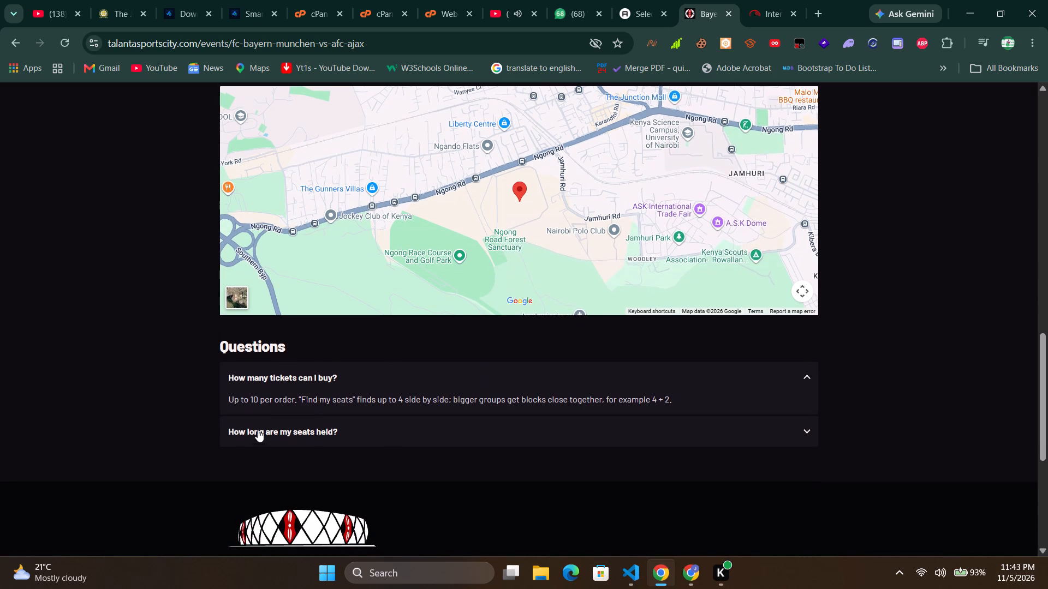
pyautogui.moveTo(256, 399); pyautogui.dragTo(304, 399)
pyautogui.click(323, 399)
pyautogui.moveTo(310, 400); pyautogui.dragTo(344, 400)
pyautogui.moveTo(353, 399); pyautogui.dragTo(412, 398)
pyautogui.scroll(5, 457, 372)
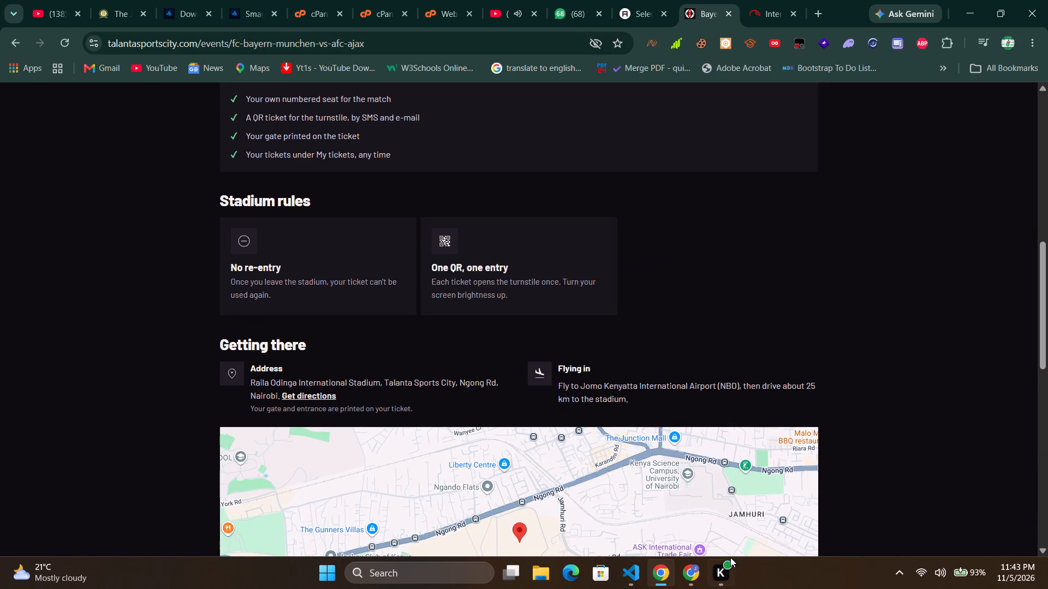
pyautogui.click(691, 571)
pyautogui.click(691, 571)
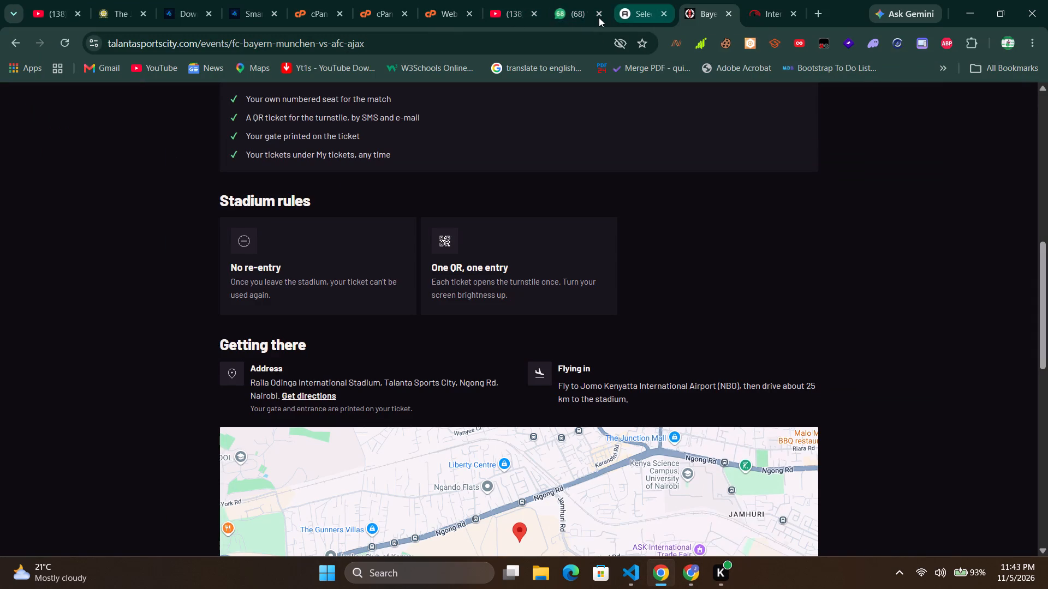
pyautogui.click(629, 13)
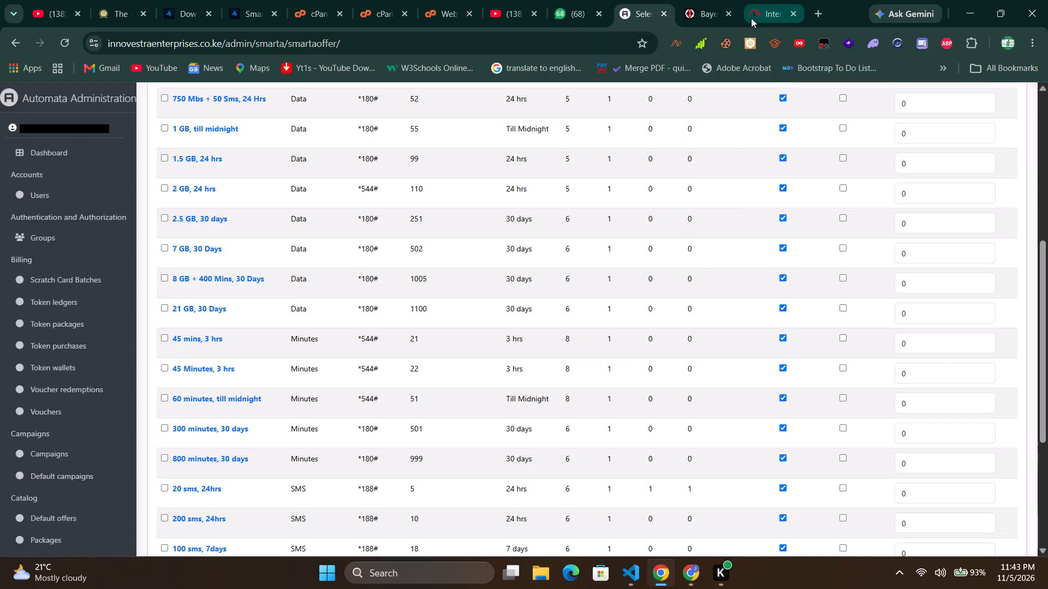
# Switch to the fast.com speed test tab and select its address for replacement.
pyautogui.click(754, 17)
pyautogui.click(528, 46)
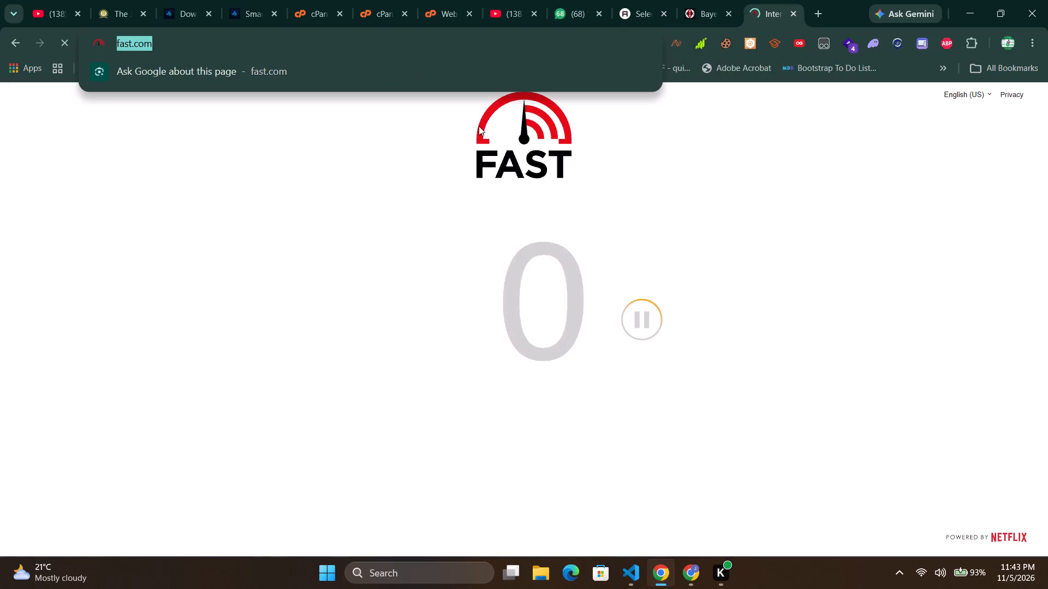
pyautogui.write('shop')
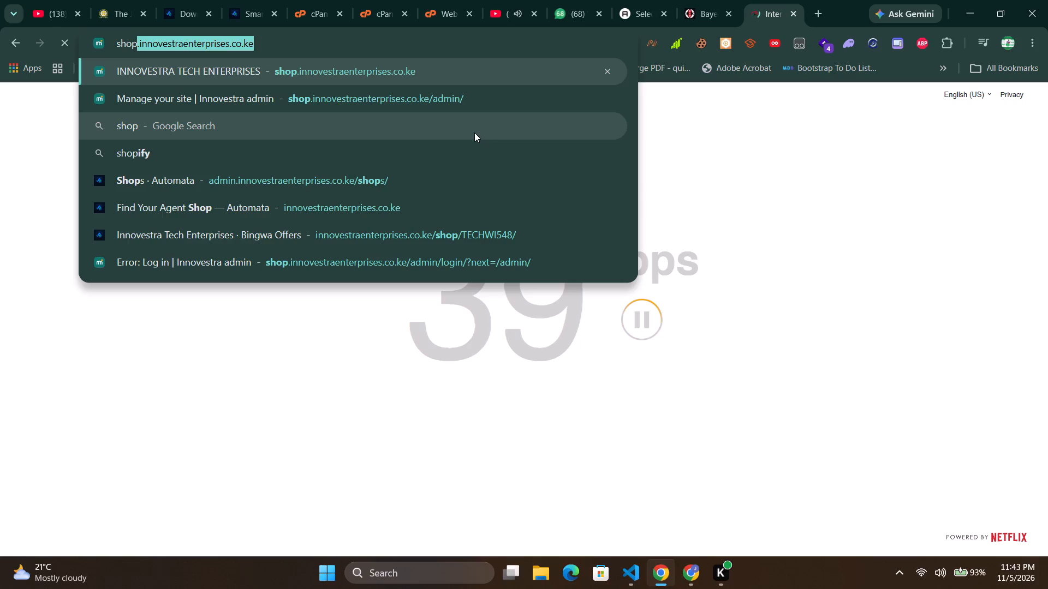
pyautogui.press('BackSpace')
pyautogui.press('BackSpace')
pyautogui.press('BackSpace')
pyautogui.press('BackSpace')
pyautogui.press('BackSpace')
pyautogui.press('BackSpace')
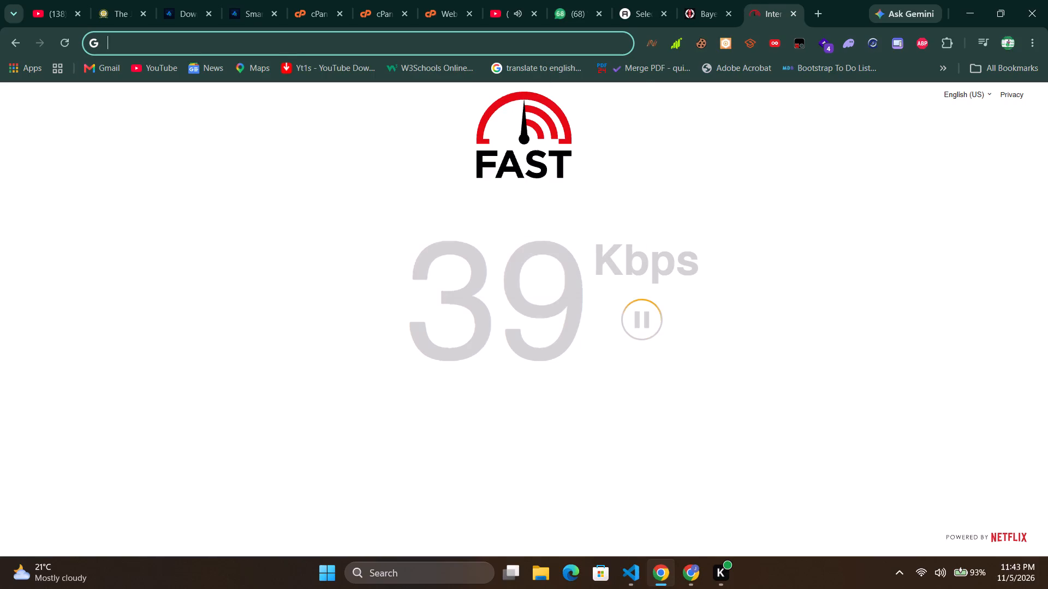
# Open the Innovestra Tech Enterprise Bingwa Offers page at innovestraenterprises.co.ke/shop/gm6YxX/.
pyautogui.write('inn')
pyautogui.press('Right')
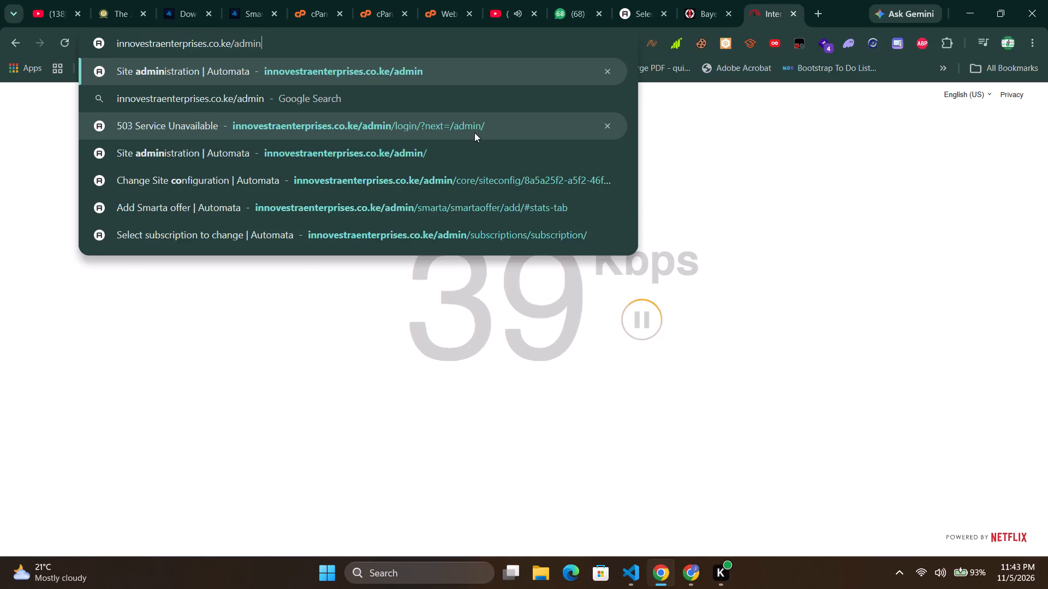
pyautogui.press('BackSpace')
pyautogui.press('BackSpace')
pyautogui.press('BackSpace')
pyautogui.press('BackSpace')
pyautogui.press('BackSpace')
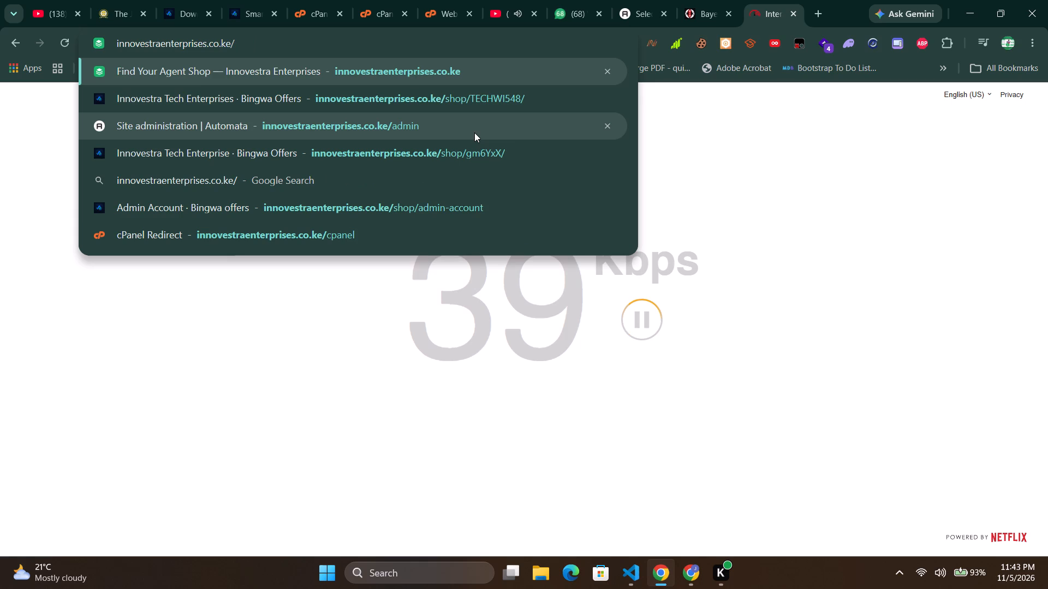
pyautogui.click(367, 153)
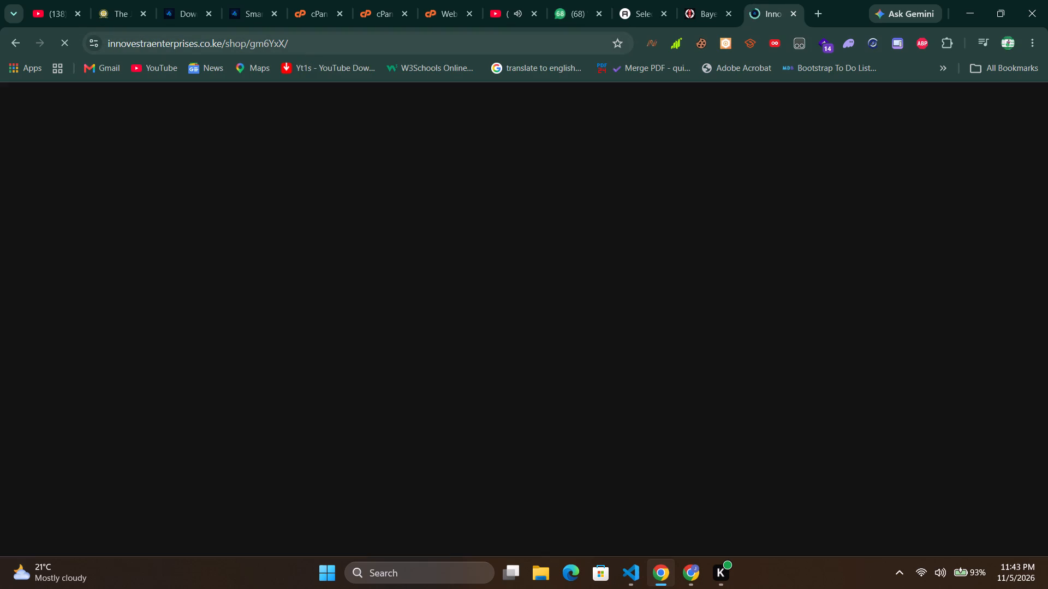
# Copy the web address of the Innovestra Tech Enterprise shop page.
pyautogui.click(282, 46)
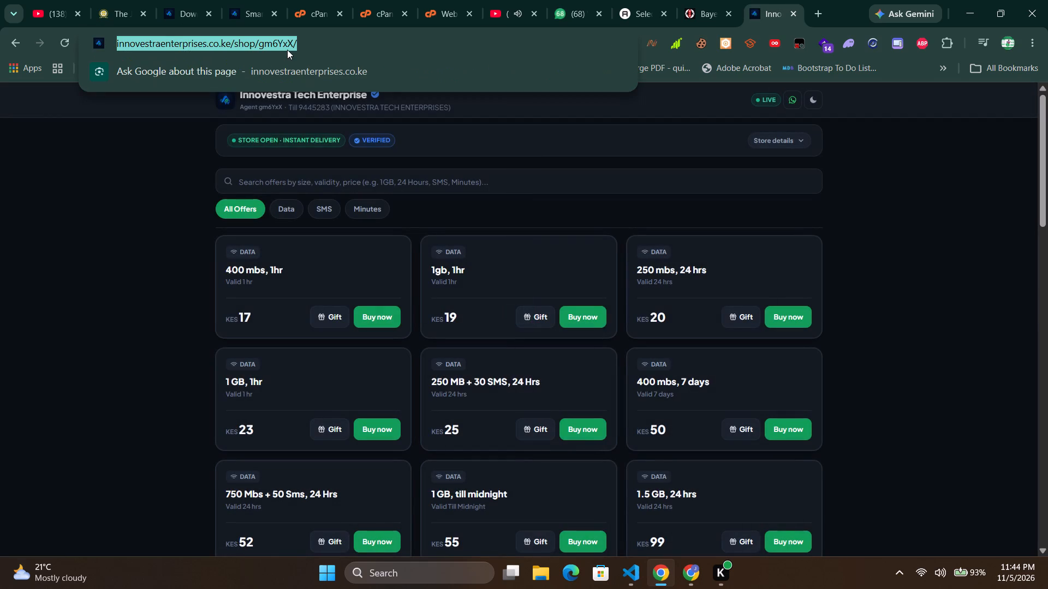
pyautogui.hotkey('ctrl', 'c')
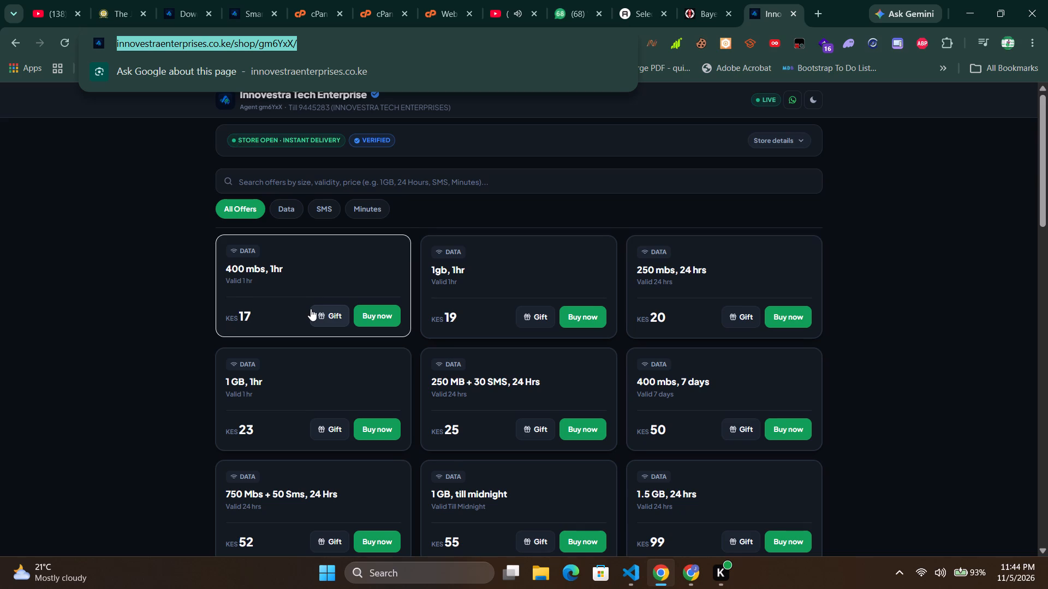
# Switch to Visual Studio Code and shrink the terminal panel to give the config.dart editor most of the height.
pyautogui.click(635, 573)
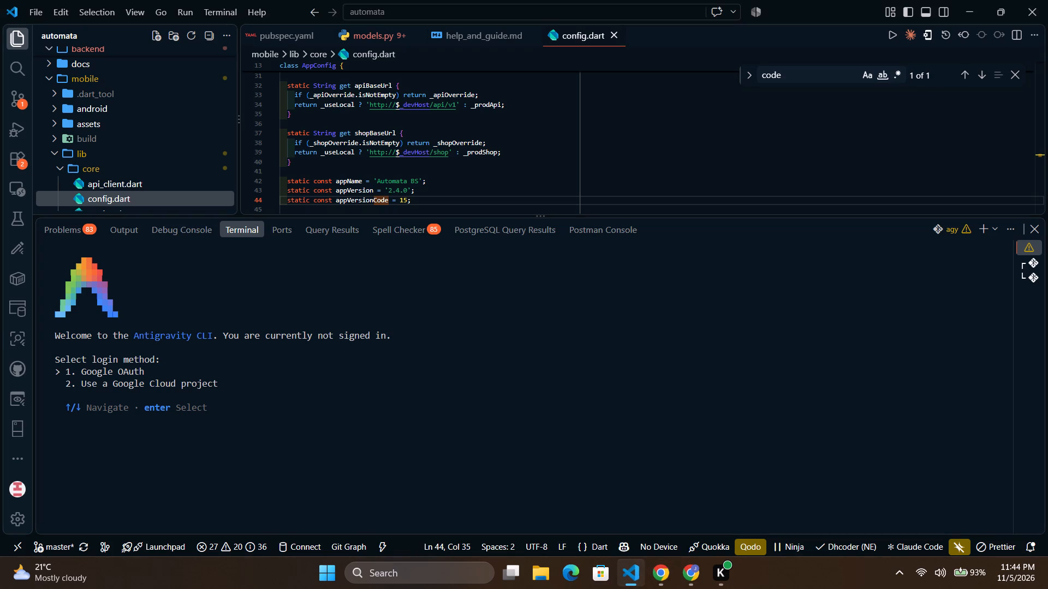
pyautogui.moveTo(668, 215); pyautogui.dragTo(671, 341)
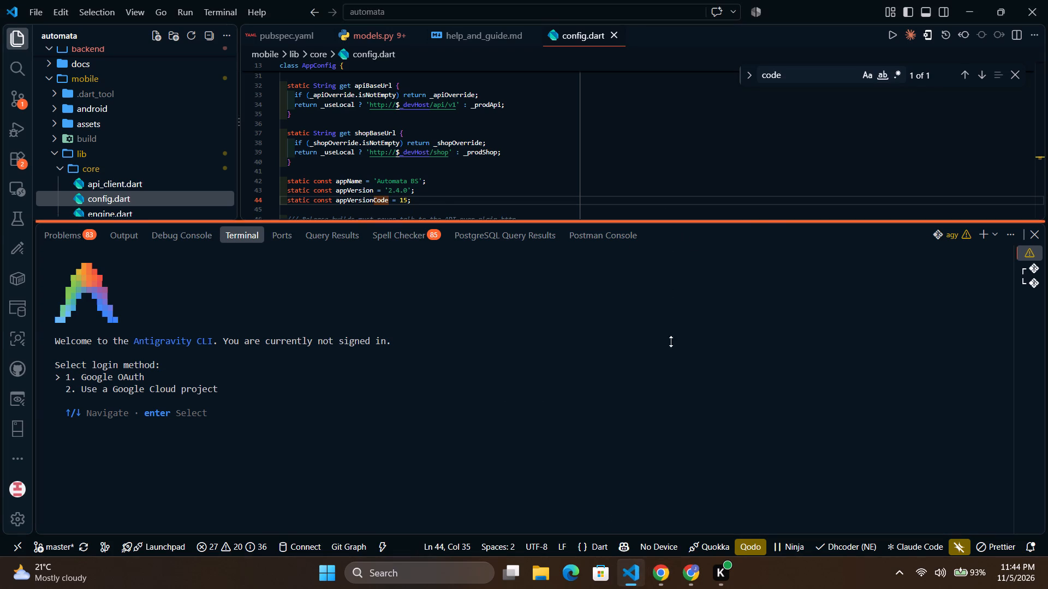
pyautogui.moveTo(671, 341); pyautogui.dragTo(681, 479)
# Collapse the mobile project's lib folder and look through the backend folders and the growth app's files in the project tree.
pyautogui.scroll(2, 1, 217)
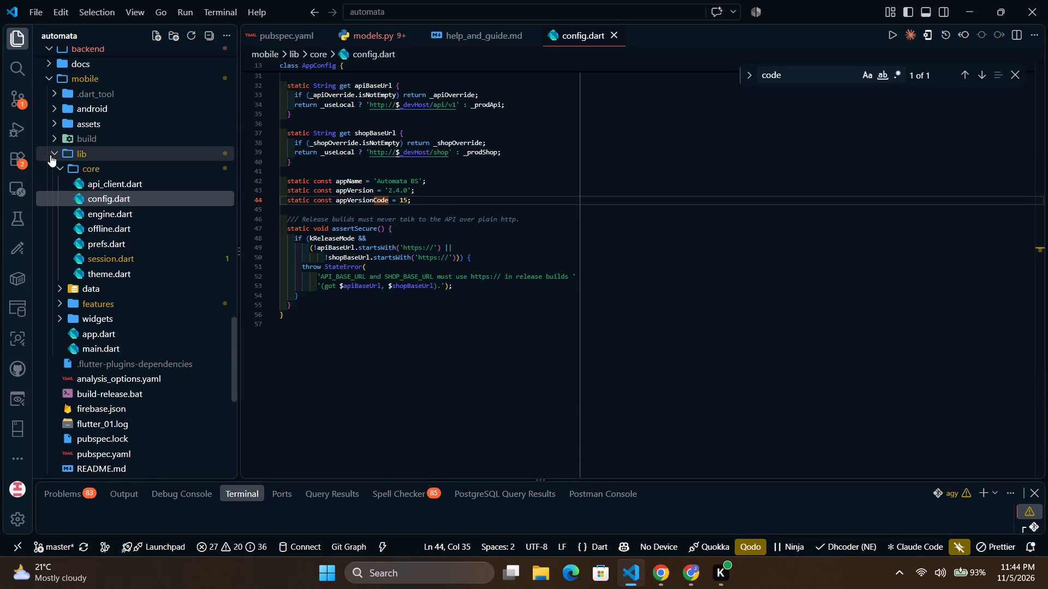
pyautogui.click(50, 155)
pyautogui.scroll(11, 149, 165)
pyautogui.scroll(-1, 149, 175)
pyautogui.scroll(6, 149, 175)
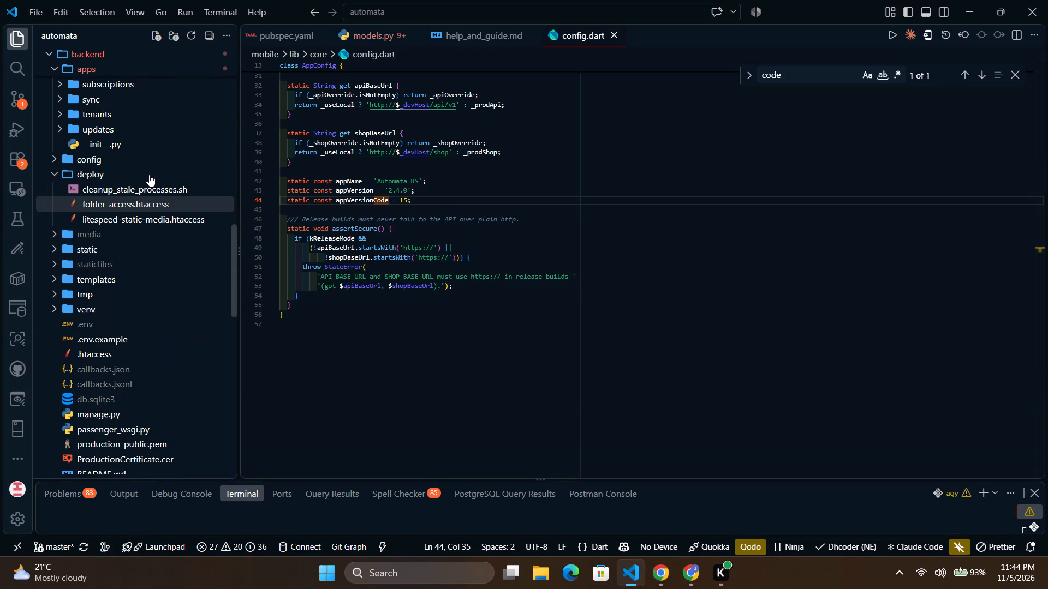
pyautogui.scroll(10, 149, 175)
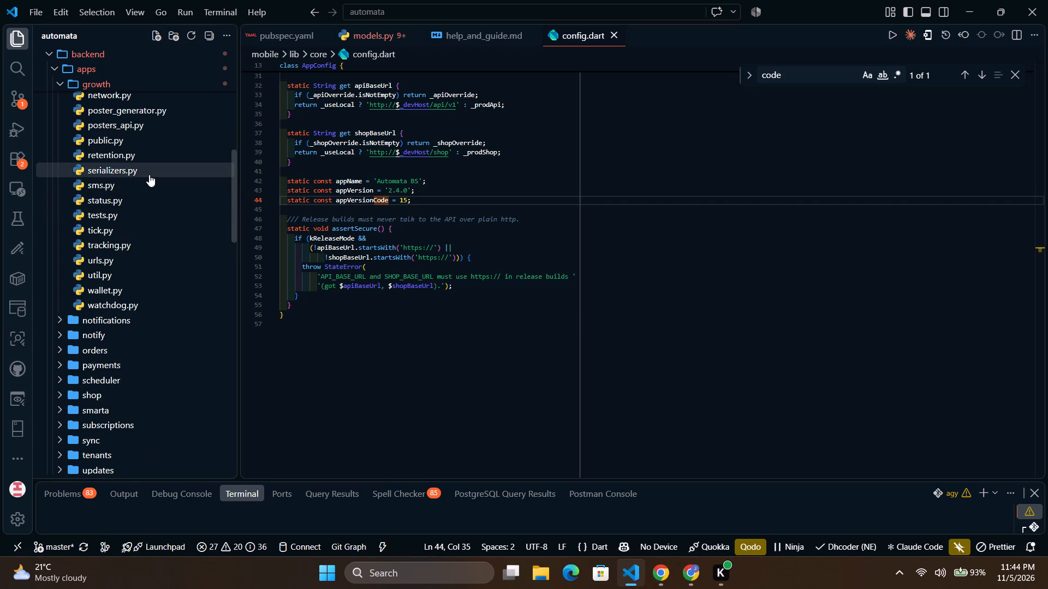
pyautogui.scroll(2, 149, 175)
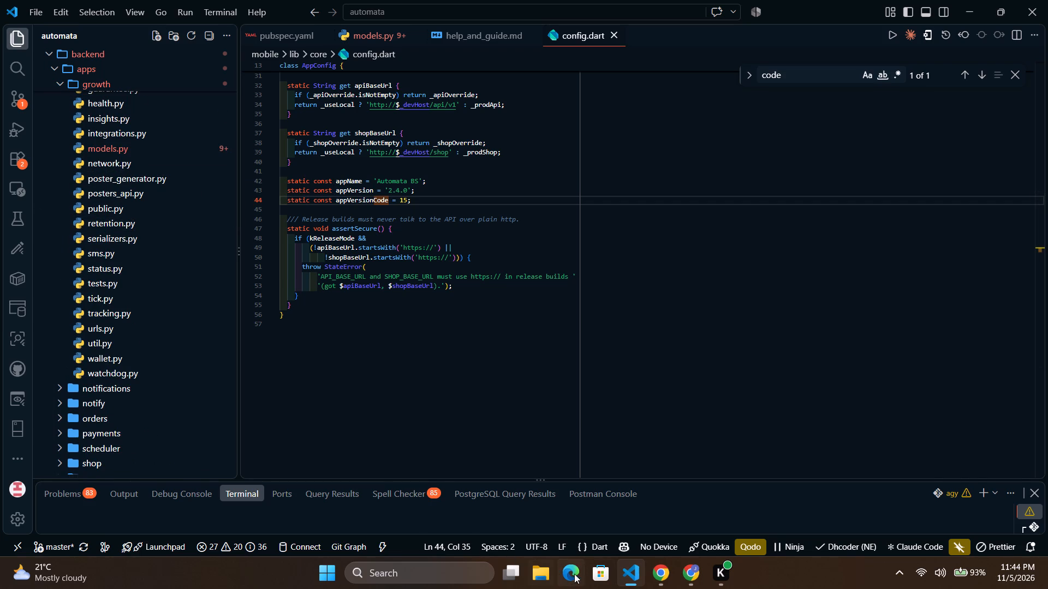
# Return to the Innovestra Tech Enterprise shop page in Chrome and copy its web address again.
pyautogui.click(664, 573)
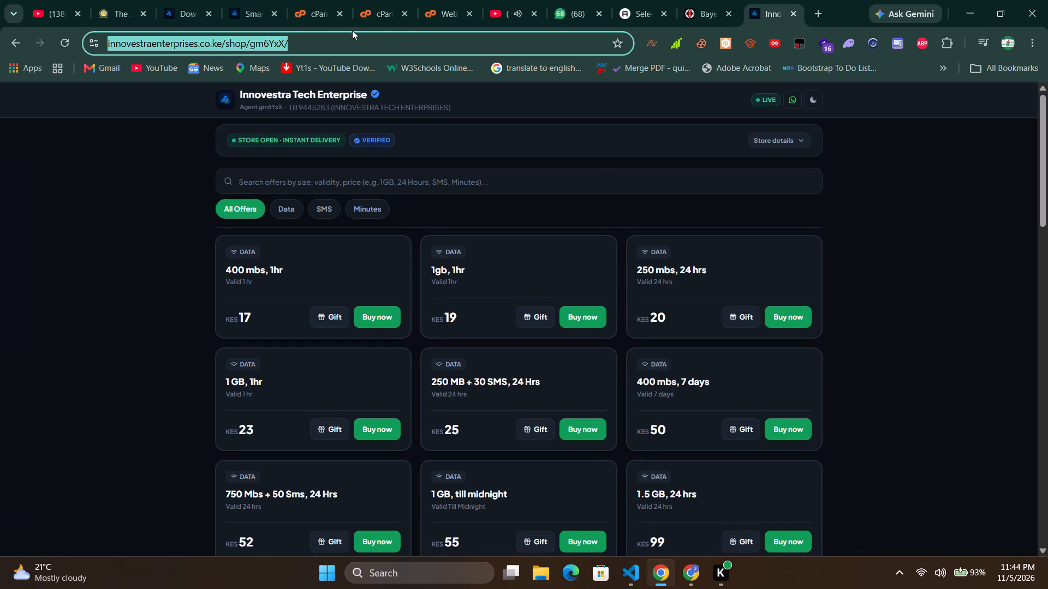
pyautogui.hotkey('ctrl', 'c')
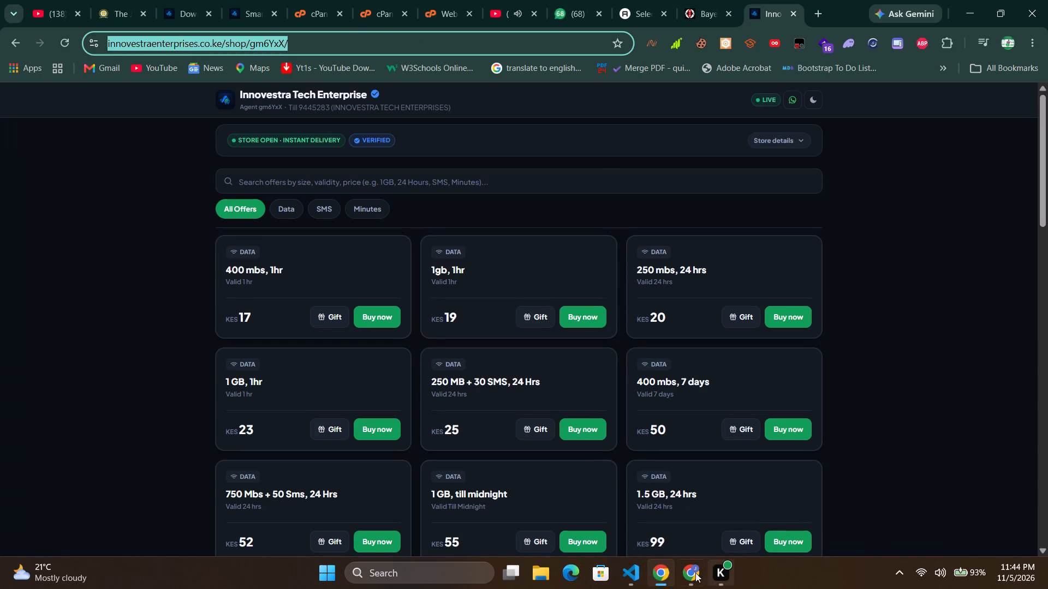
# Switch to the other Chrome window to view the progress of Simulation 4 in WorldQuant BRAIN.
pyautogui.click(694, 574)
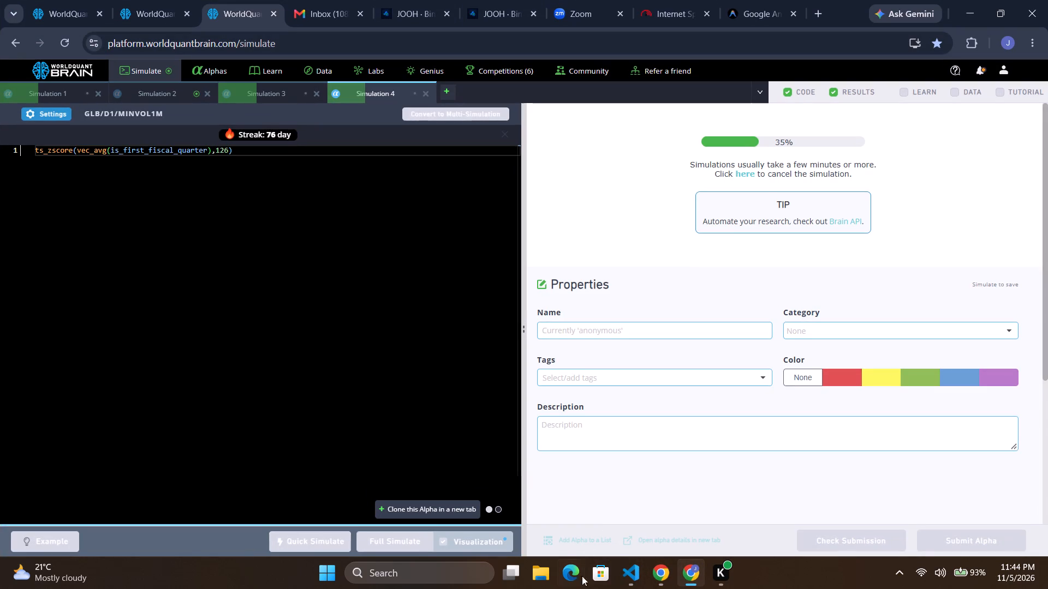
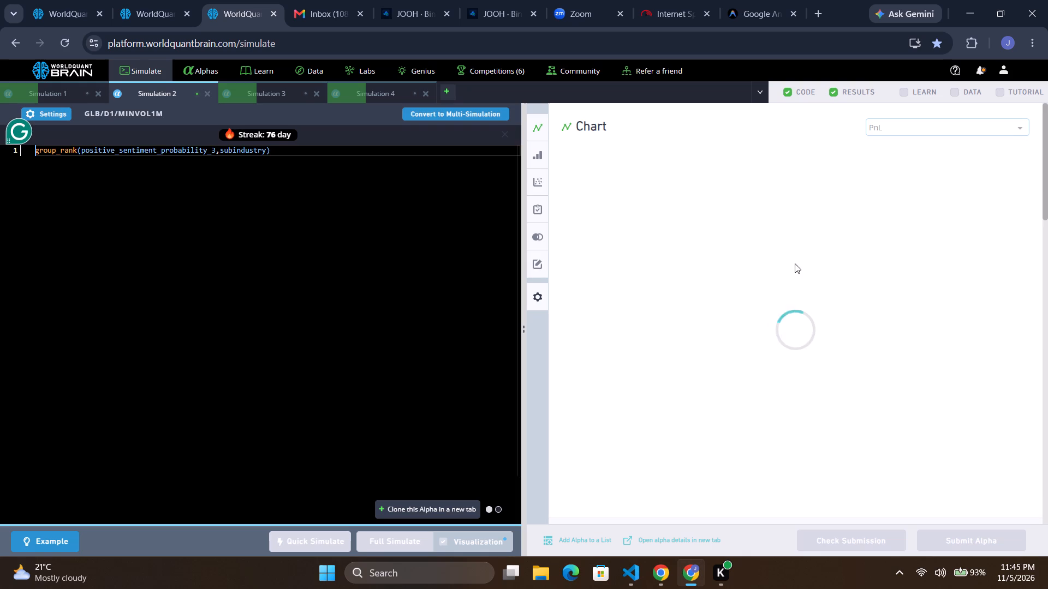
# Review Simulation 2's results, wrap positive_sentiment_probability_3 in rank() inside the group_rank expression, and run a full simulation.
pyautogui.scroll(-9, 795, 263)
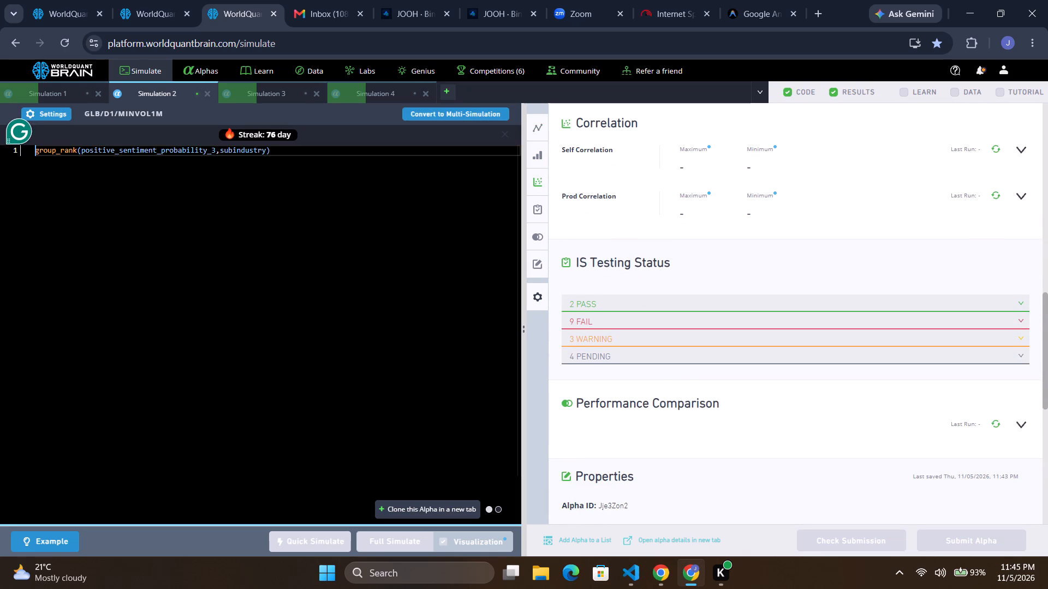
pyautogui.doubleClick(120, 148)
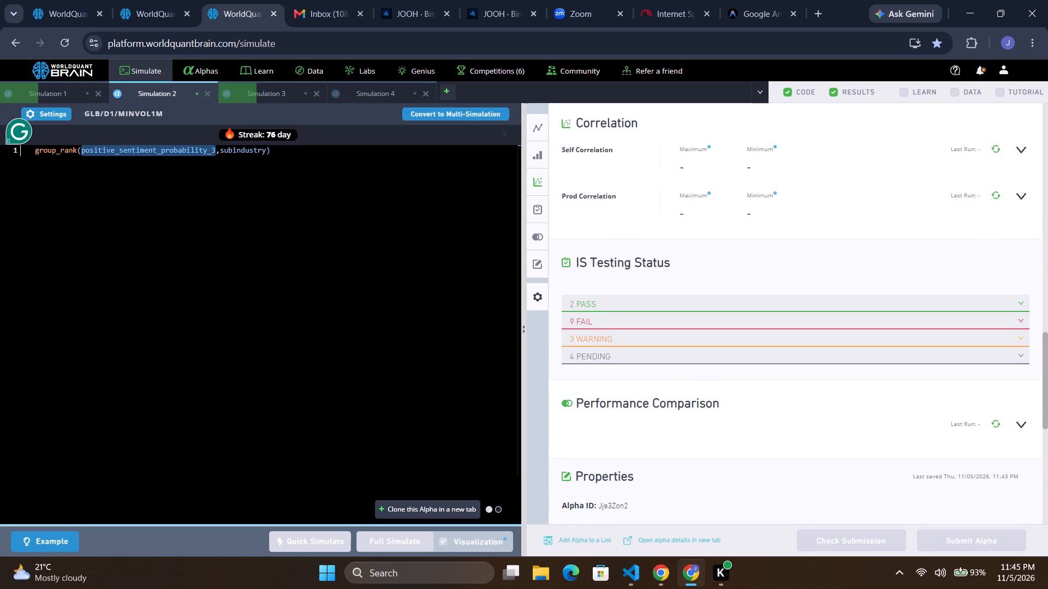
pyautogui.hotkey('ctrl', 'x')
pyautogui.write('rank')
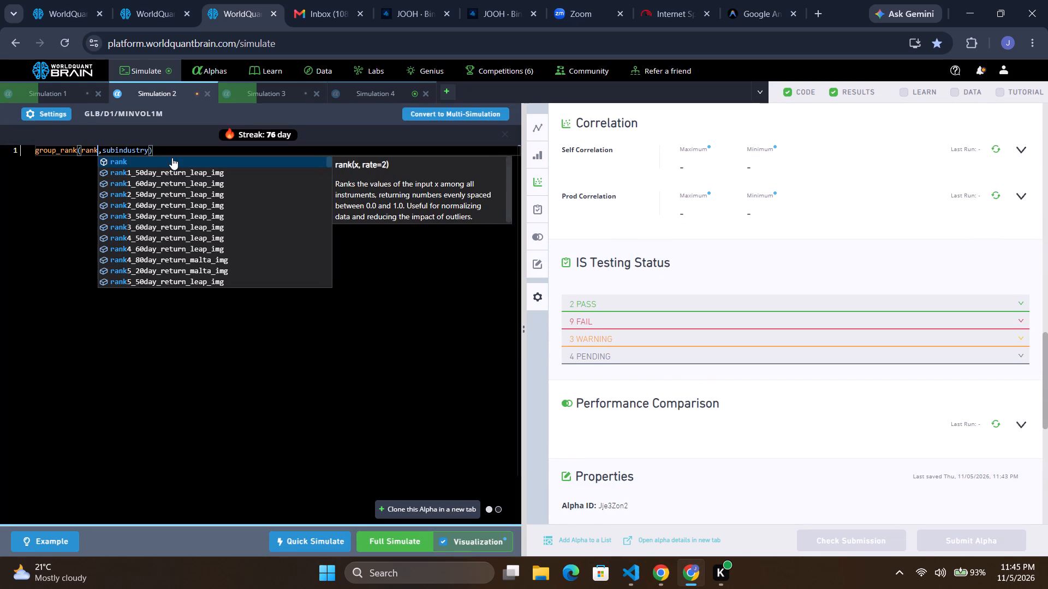
pyautogui.hotkey('shift', '(')
pyautogui.hotkey('ctrl', 'v')
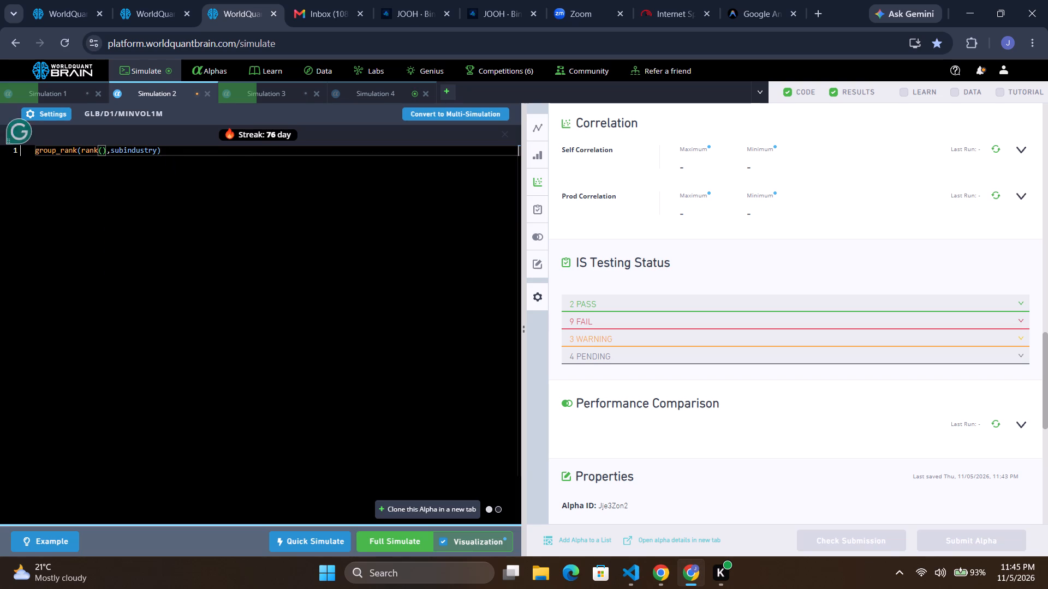
pyautogui.click(405, 540)
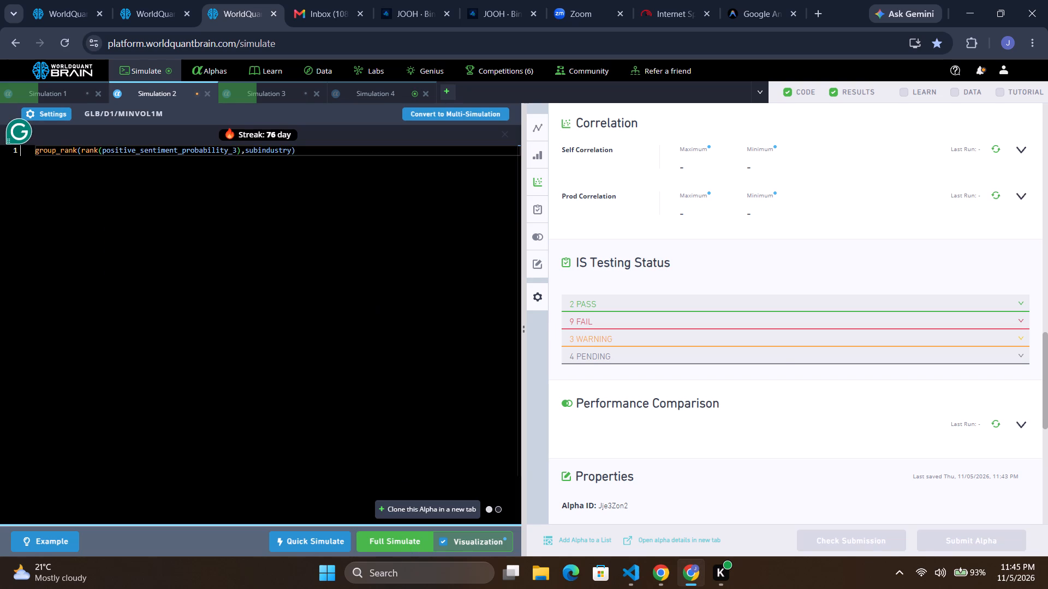
# In Simulation 4, replace ts_zscore with ts_delta around vec_avg(is_first_fiscal_quarter), keeping the 126 window, and run a full simulation.
pyautogui.click(386, 89)
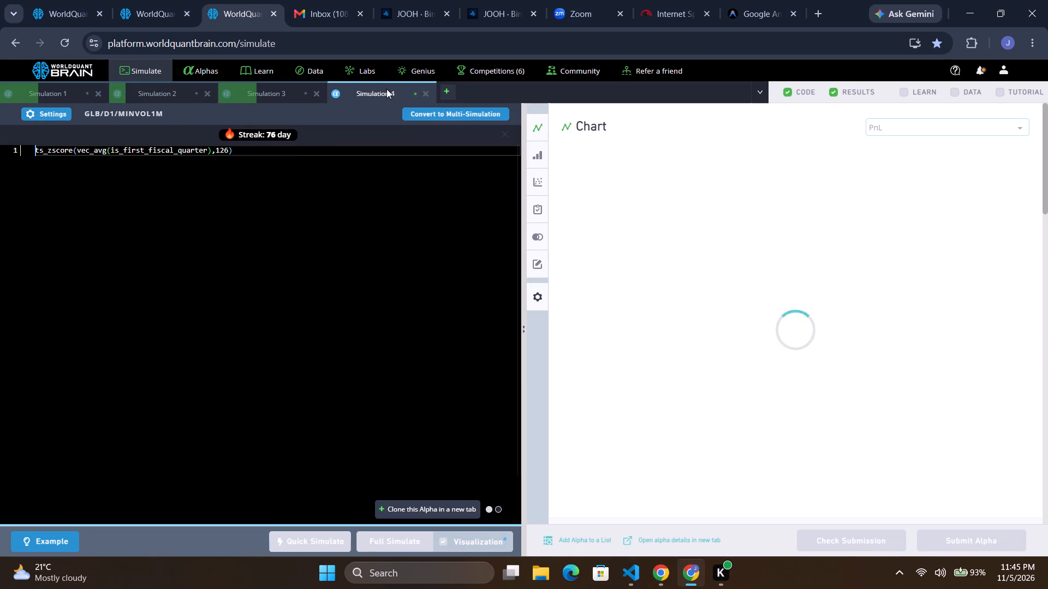
pyautogui.scroll(-3, 703, 312)
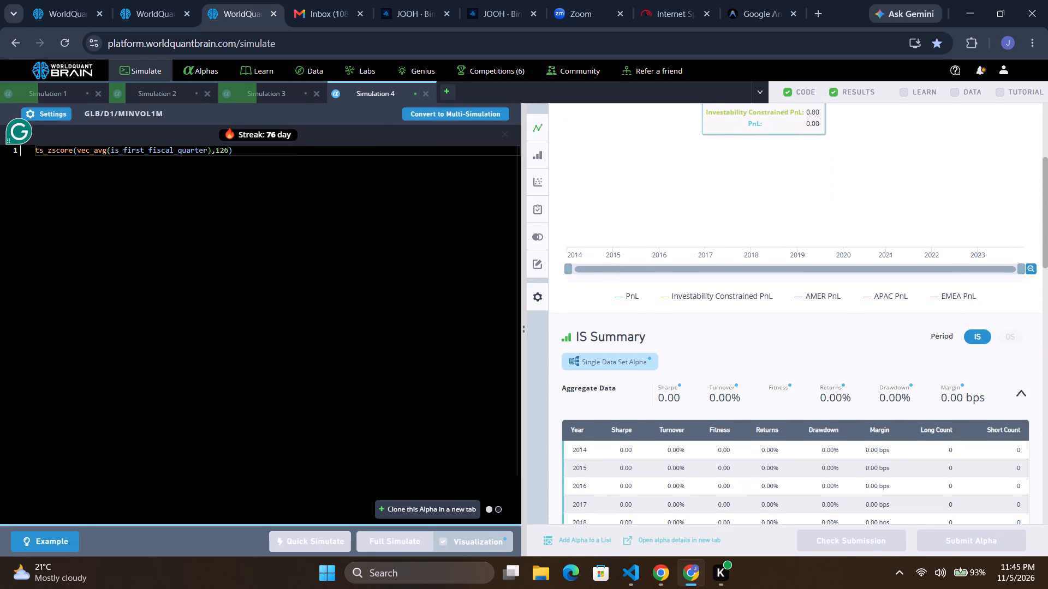
pyautogui.moveTo(72, 152); pyautogui.dragTo(61, 152)
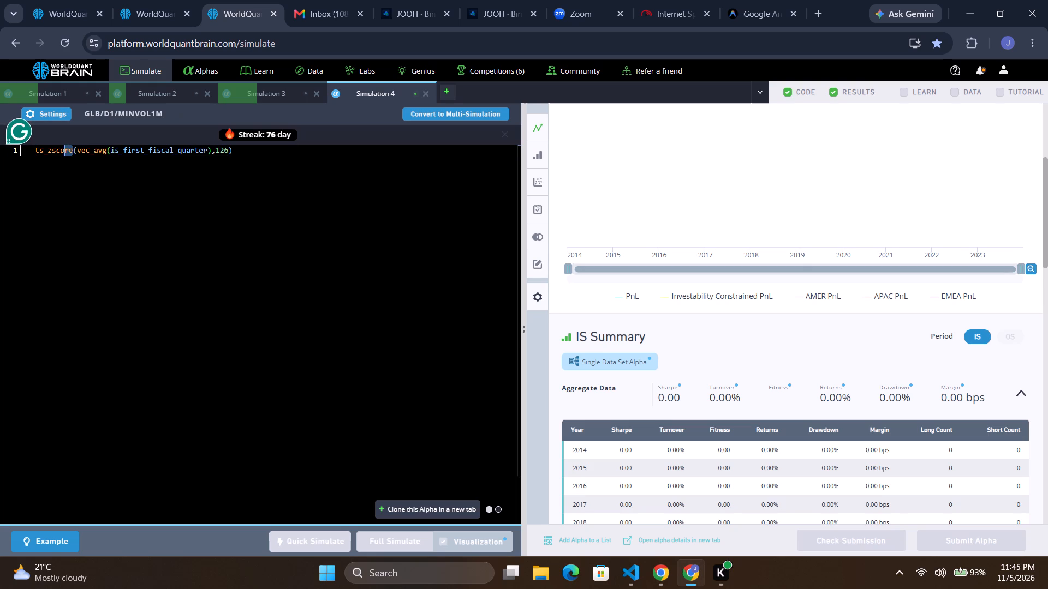
pyautogui.moveTo(61, 152); pyautogui.dragTo(48, 153)
pyautogui.write('de')
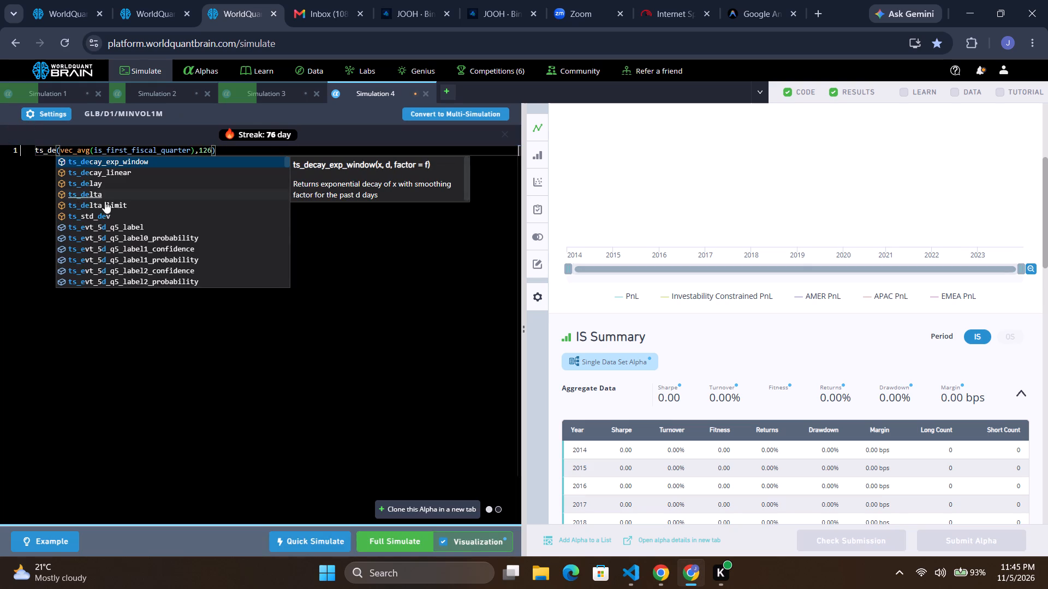
pyautogui.click(105, 191)
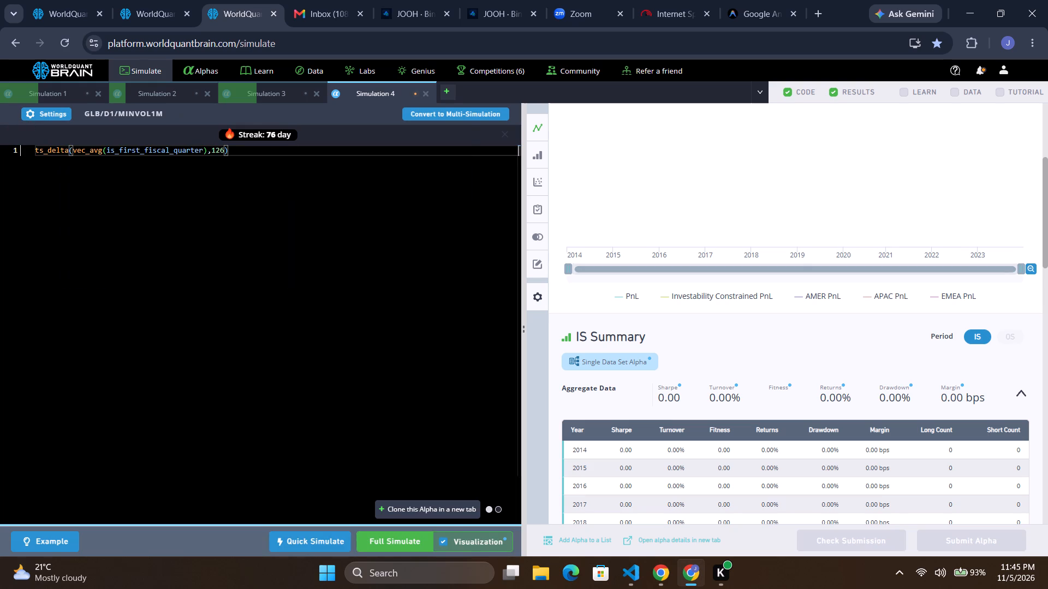
pyautogui.click(409, 538)
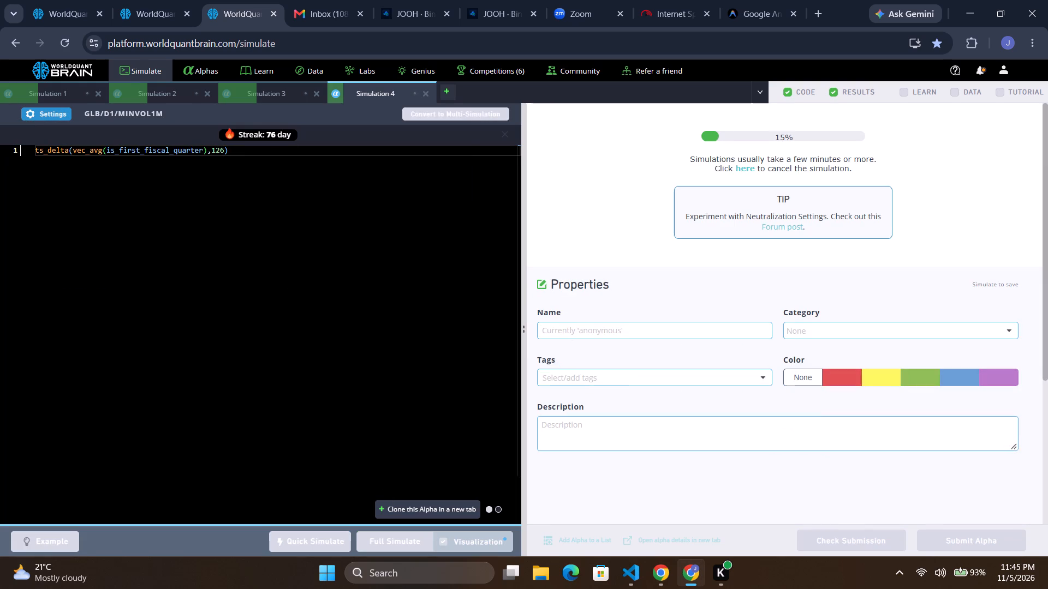
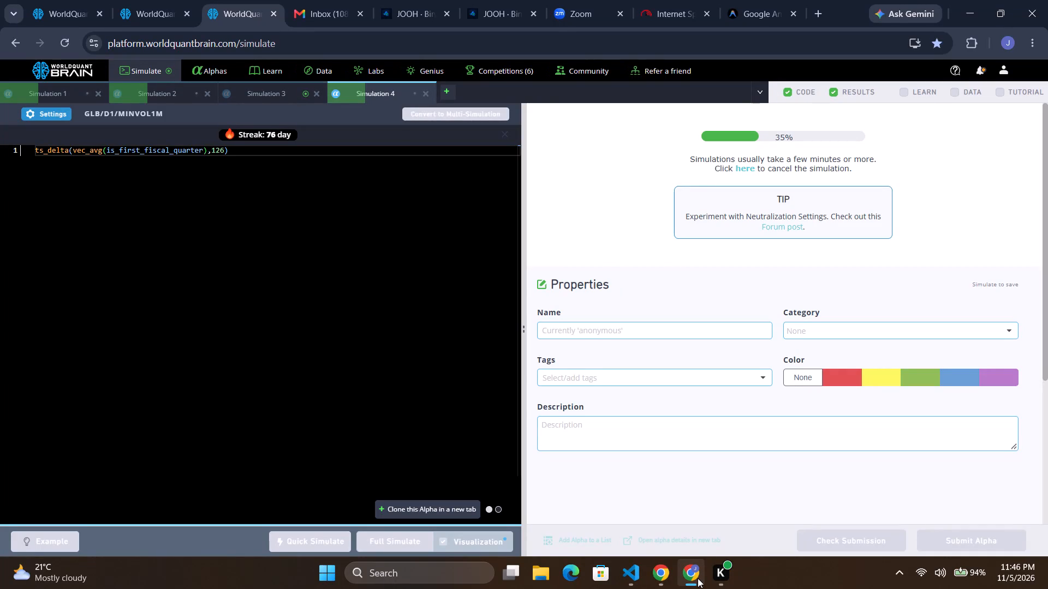
# Review Simulation 3's results, wrap the whole group_rank(vec_avg(fiscal_reporting_year),subindustry) expression in scale(), and run a full simulation.
pyautogui.click(288, 92)
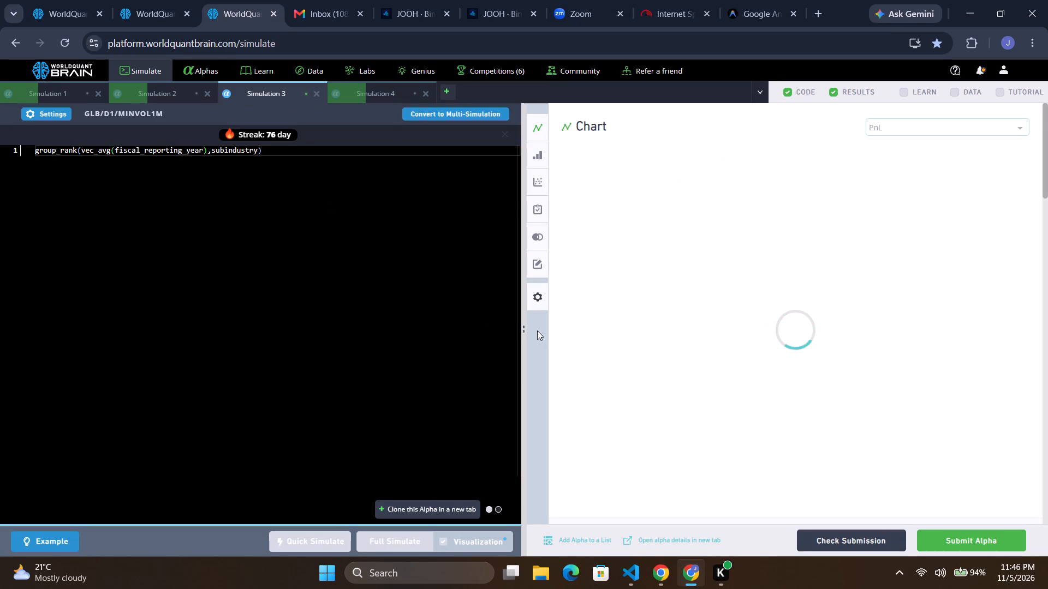
pyautogui.scroll(-2, 724, 338)
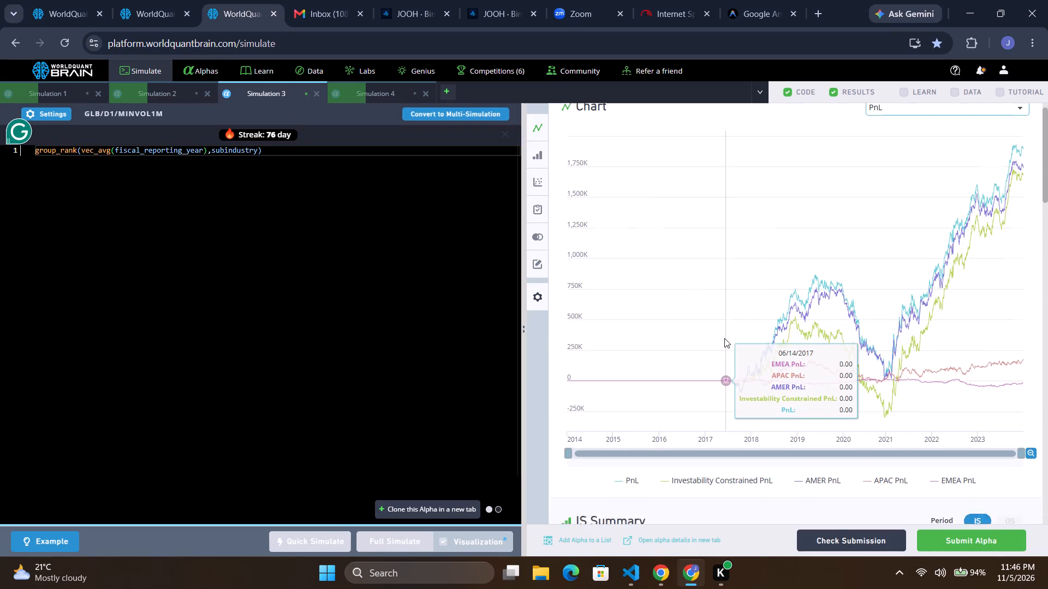
pyautogui.scroll(-2, 724, 338)
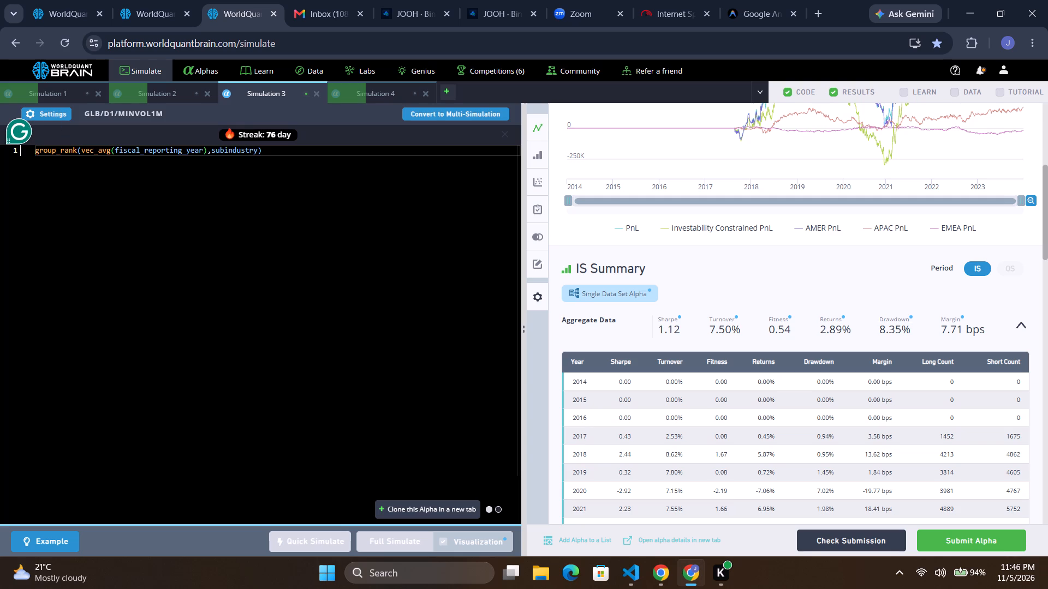
pyautogui.click(274, 153)
pyautogui.hotkey('ctrl', 'a')
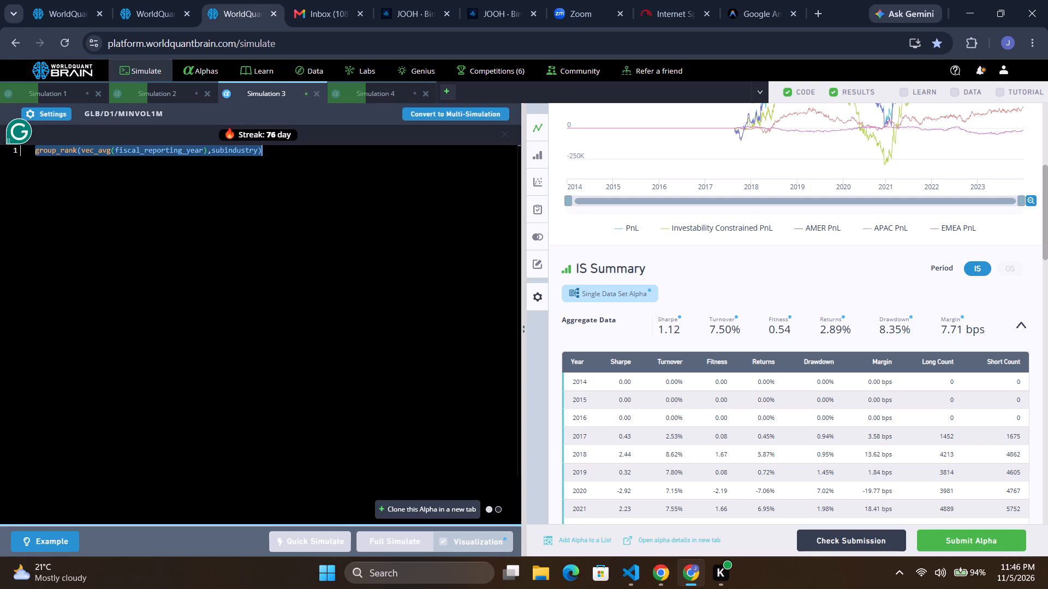
pyautogui.hotkey('ctrl', 'x')
pyautogui.write('scale')
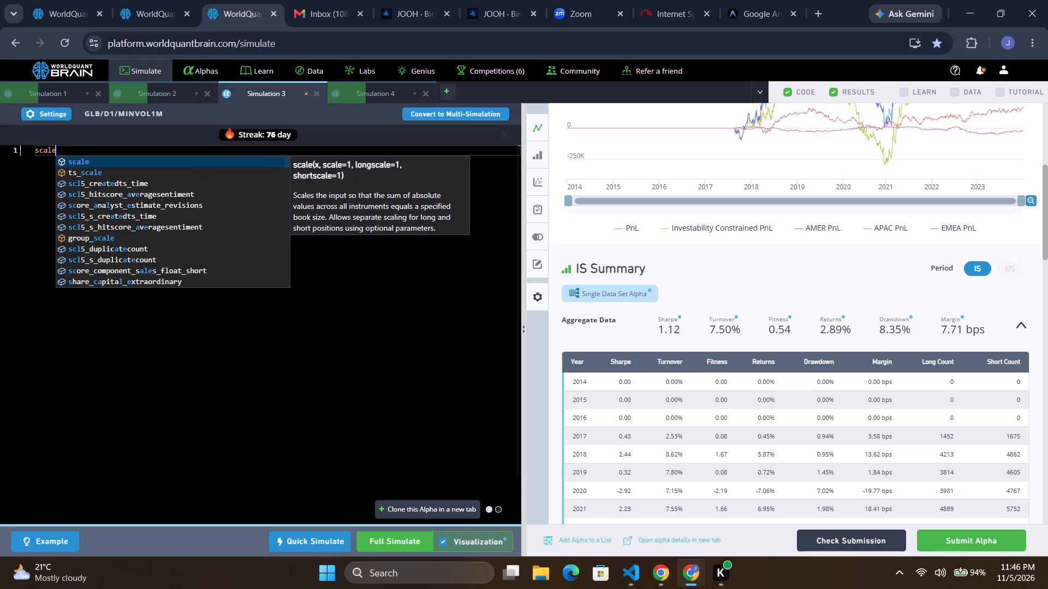
pyautogui.hotkey('shift', '(')
pyautogui.hotkey('ctrl', 'v')
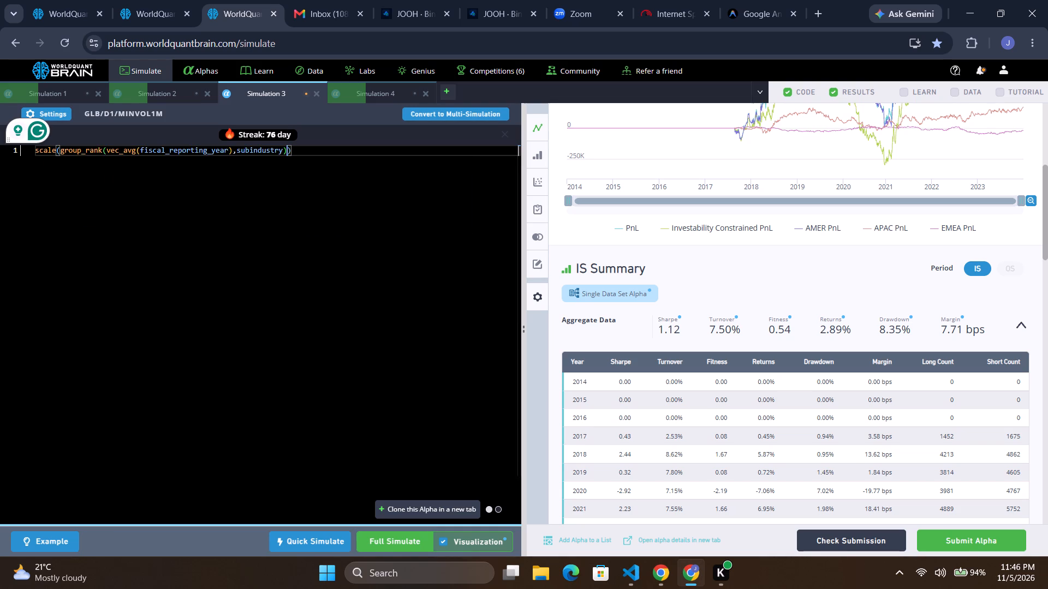
pyautogui.click(410, 545)
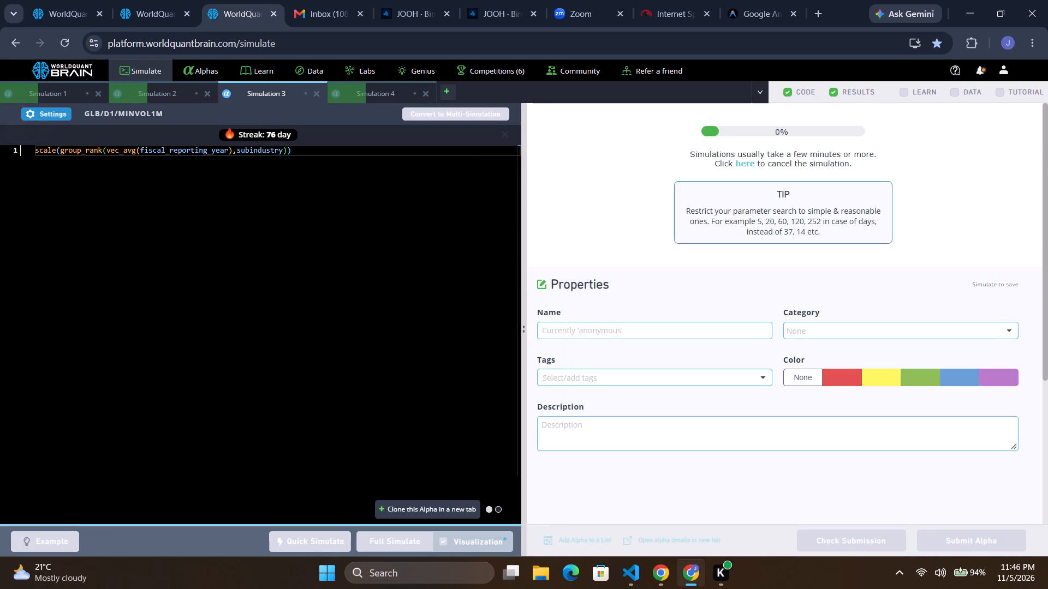
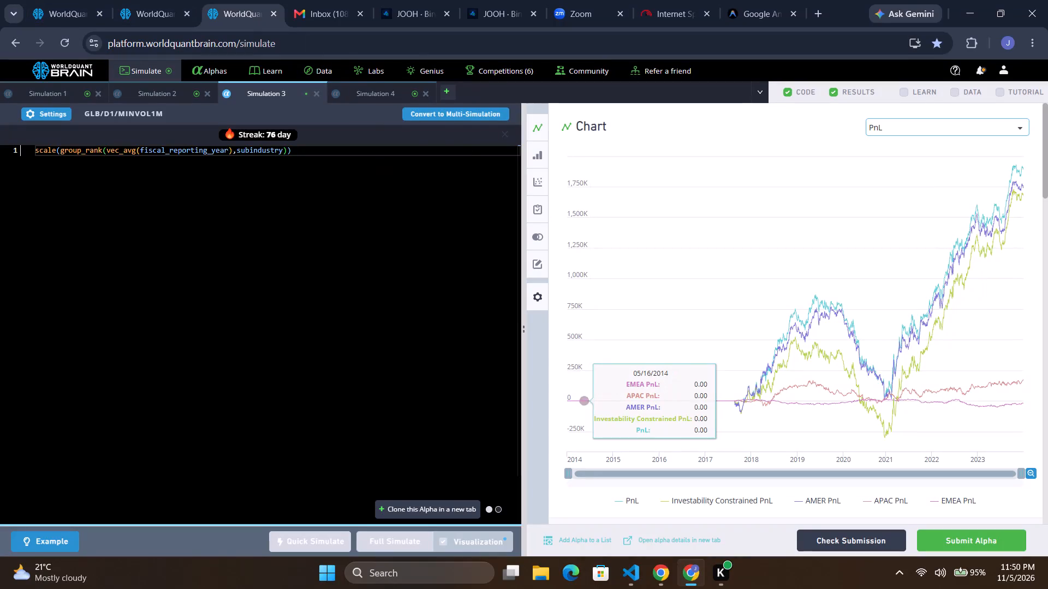
# Review Simulation 1's IS summary, wrap ts_rank(overall_sentiment_score,126) in ts_decay_linear with a window of 10, and run a full simulation.
pyautogui.click(381, 84)
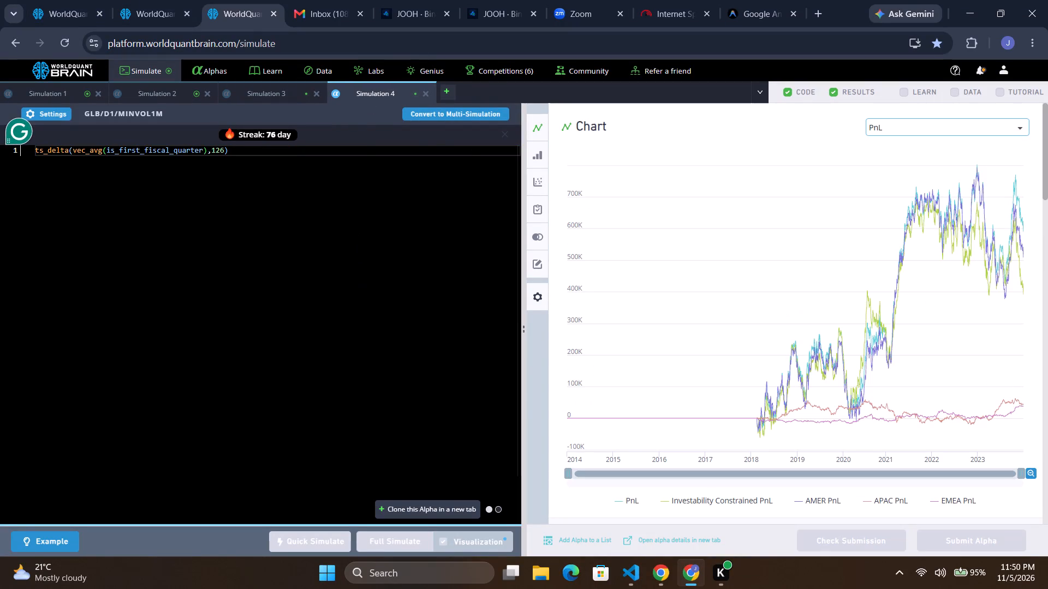
pyautogui.click(45, 93)
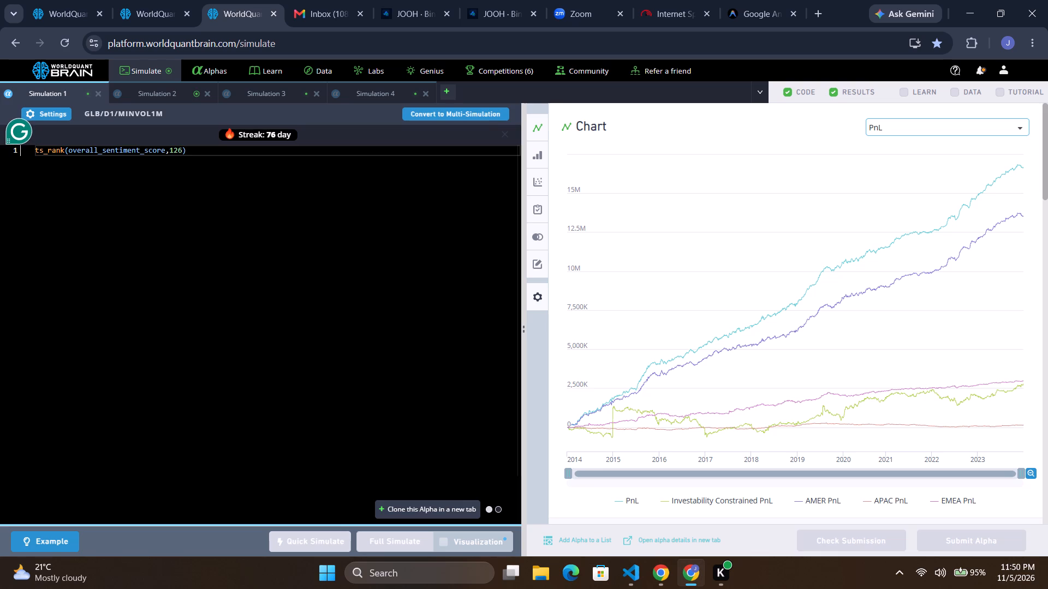
pyautogui.scroll(-4, 621, 314)
pyautogui.scroll(1, 621, 314)
pyautogui.scroll(-3, 621, 314)
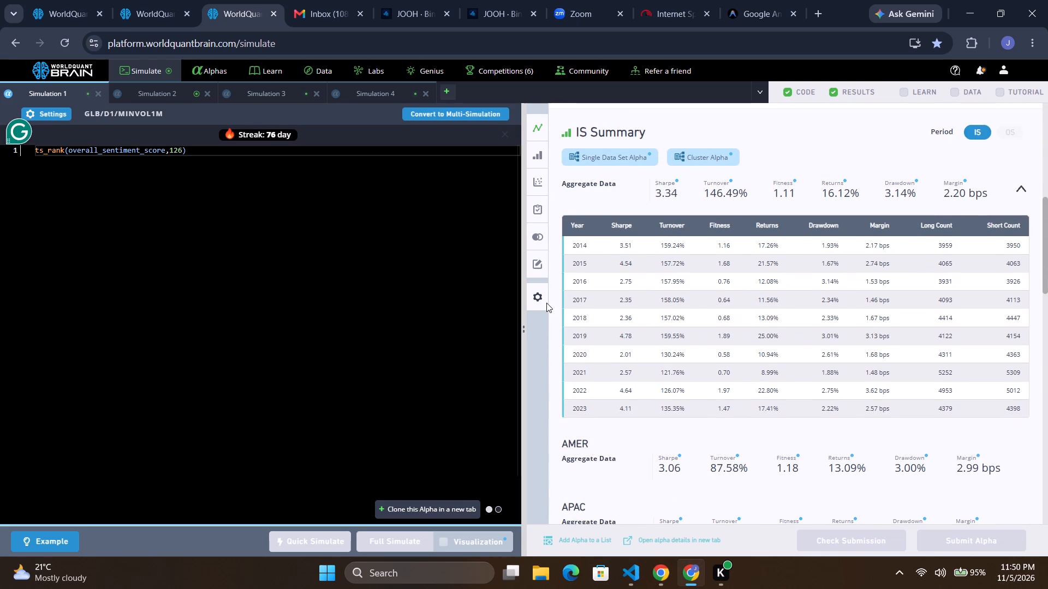
pyautogui.moveTo(234, 151); pyautogui.dragTo(10, 147)
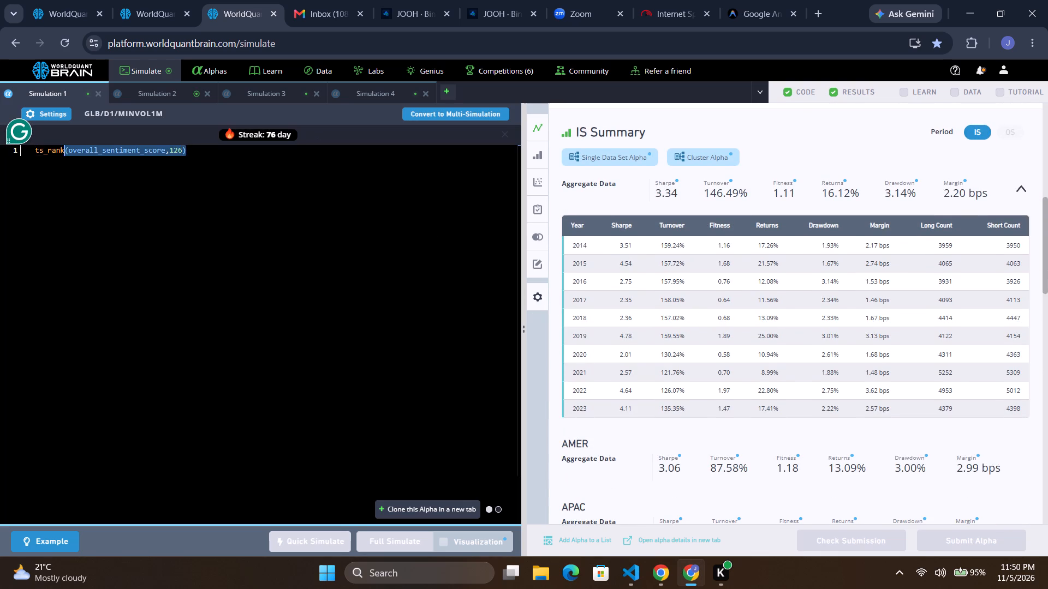
pyautogui.moveTo(10, 147); pyautogui.dragTo(0, 146)
pyautogui.hotkey('ctrl', 'x')
pyautogui.write('tsde')
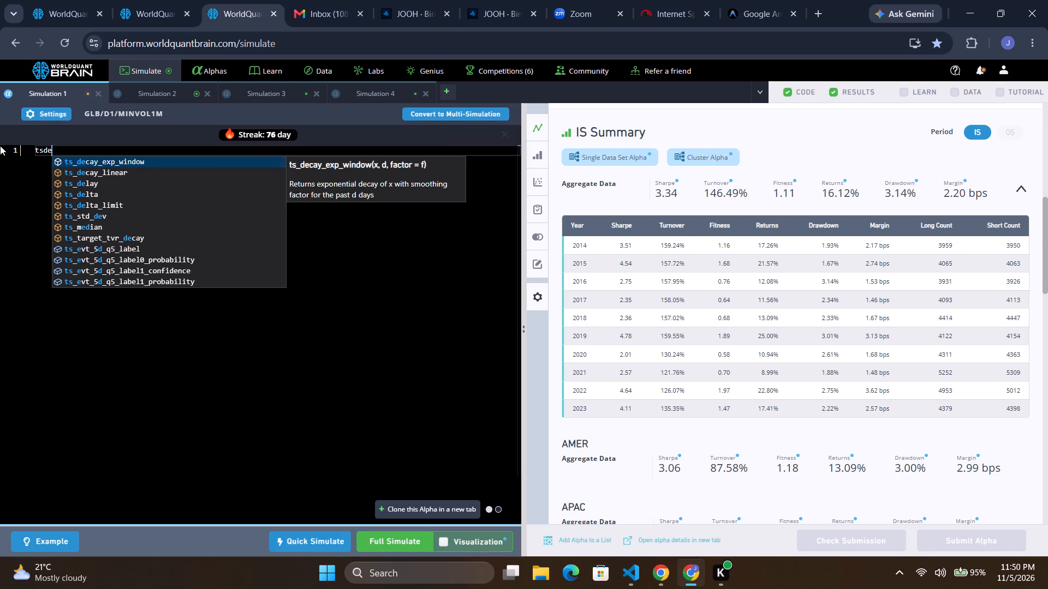
pyautogui.press('Down')
pyautogui.press('Return')
pyautogui.hotkey('shift', '(')
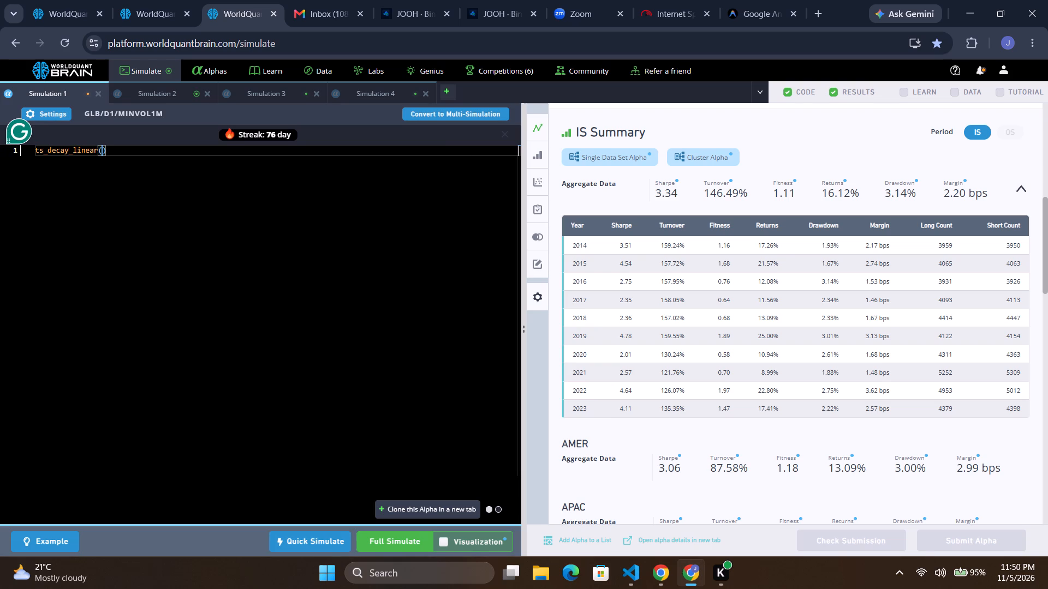
pyautogui.hotkey('ctrl', 'v')
pyautogui.write(',10')
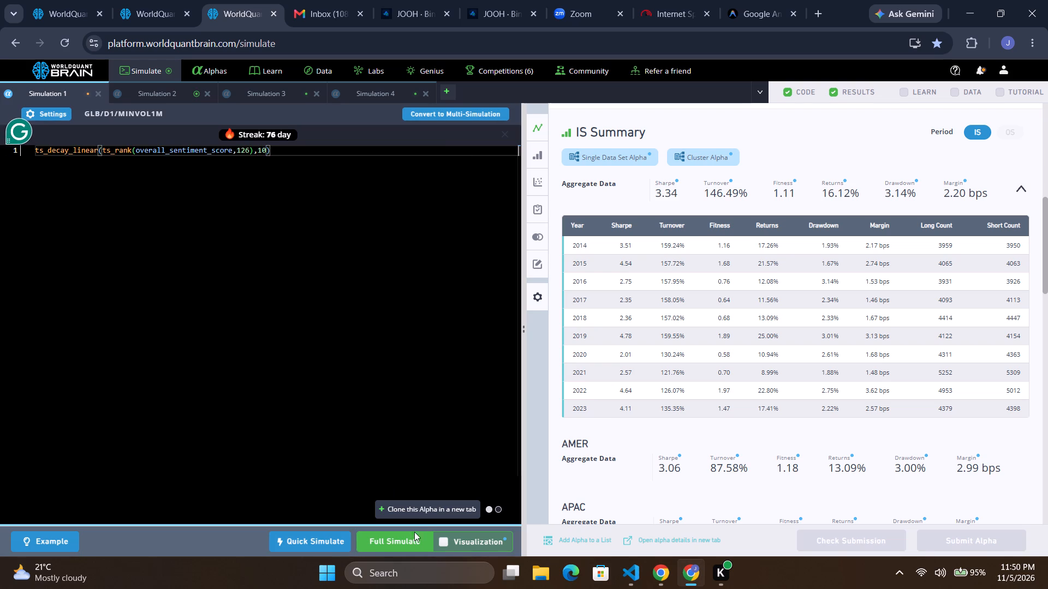
pyautogui.click(415, 534)
# In Simulation 2, change the inner rank to ts_rank(positive_sentiment_probability_3,26) within the subindustry group_rank and run a full simulation.
pyautogui.click(158, 92)
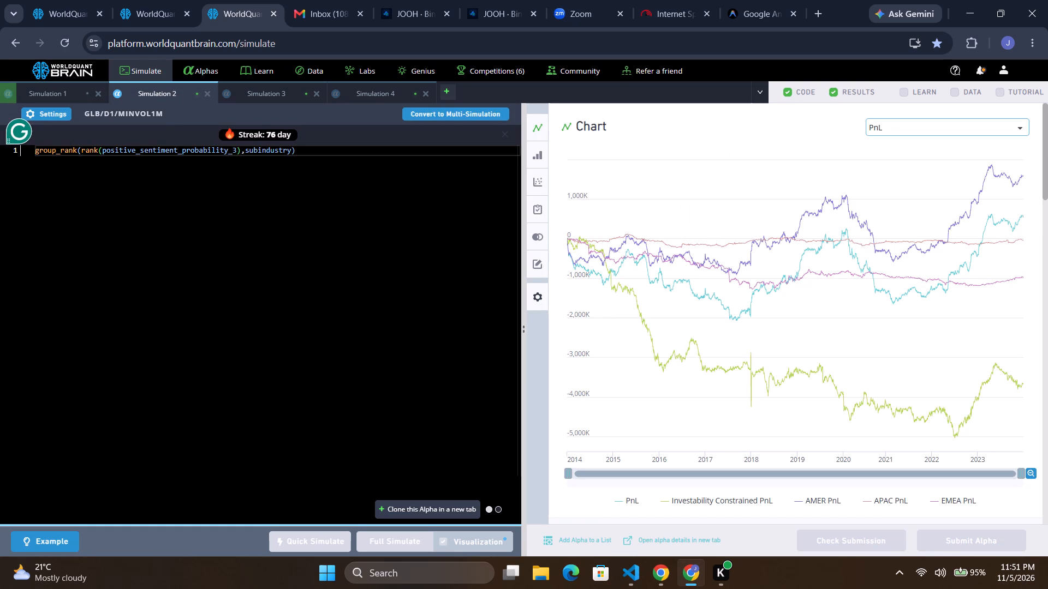
pyautogui.doubleClick(92, 149)
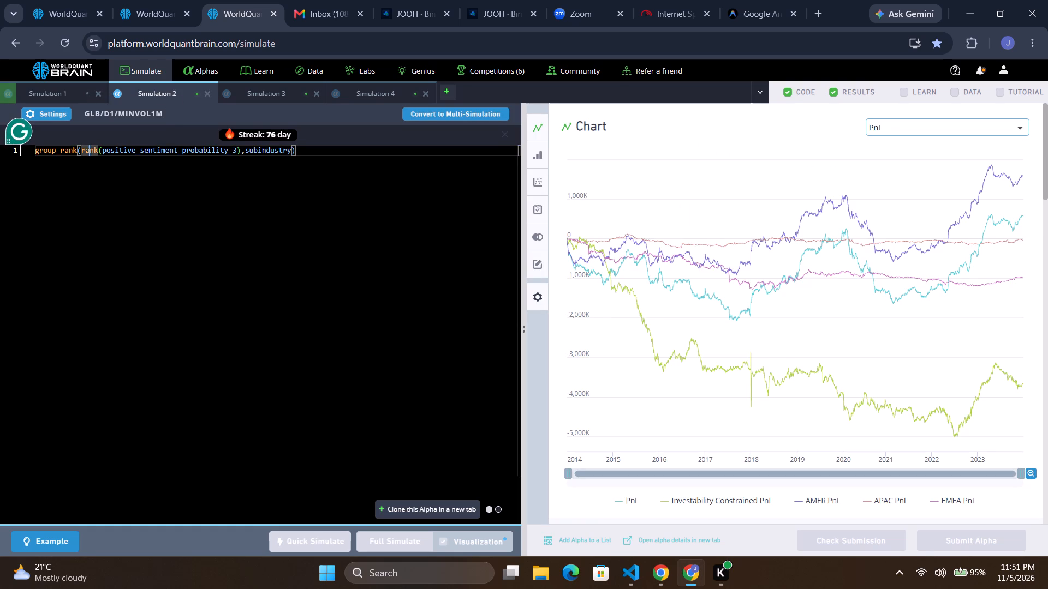
pyautogui.click(91, 149)
pyautogui.click(80, 152)
pyautogui.write('ts')
pyautogui.hotkey('shift', '_')
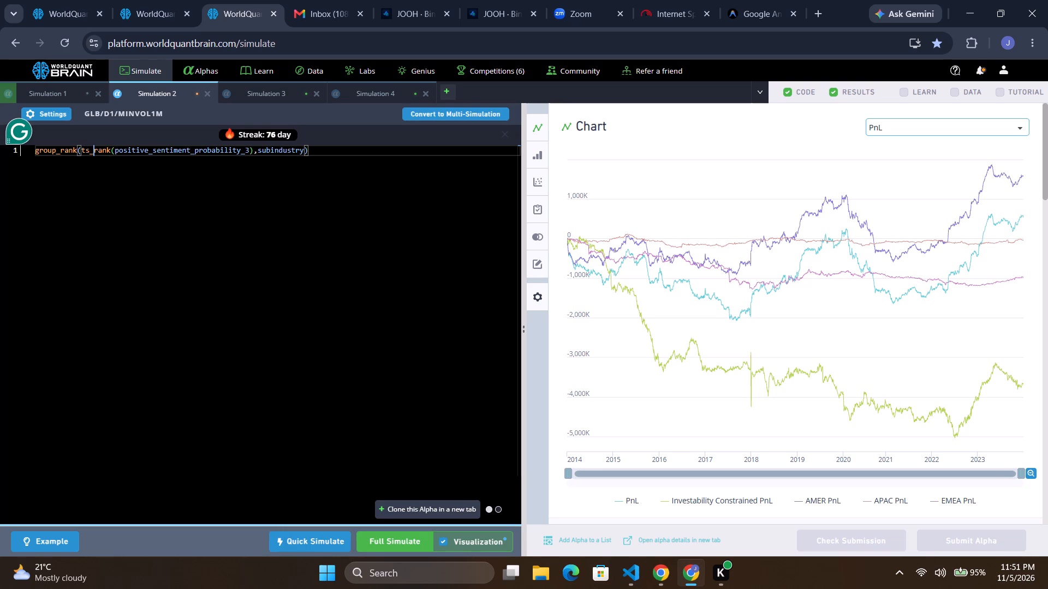
pyautogui.click(248, 149)
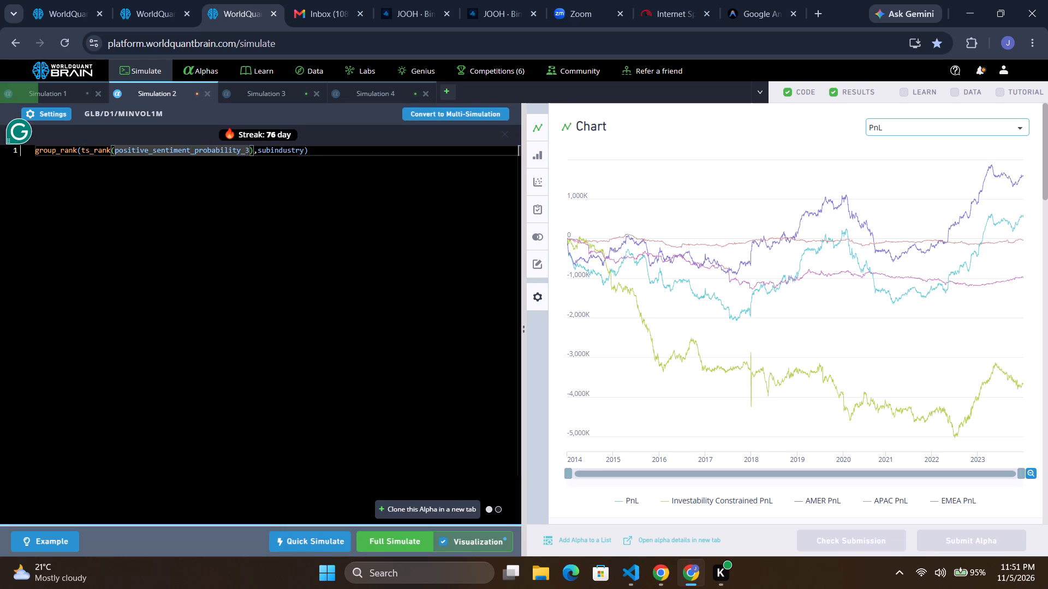
pyautogui.press(',')
pyautogui.write('26')
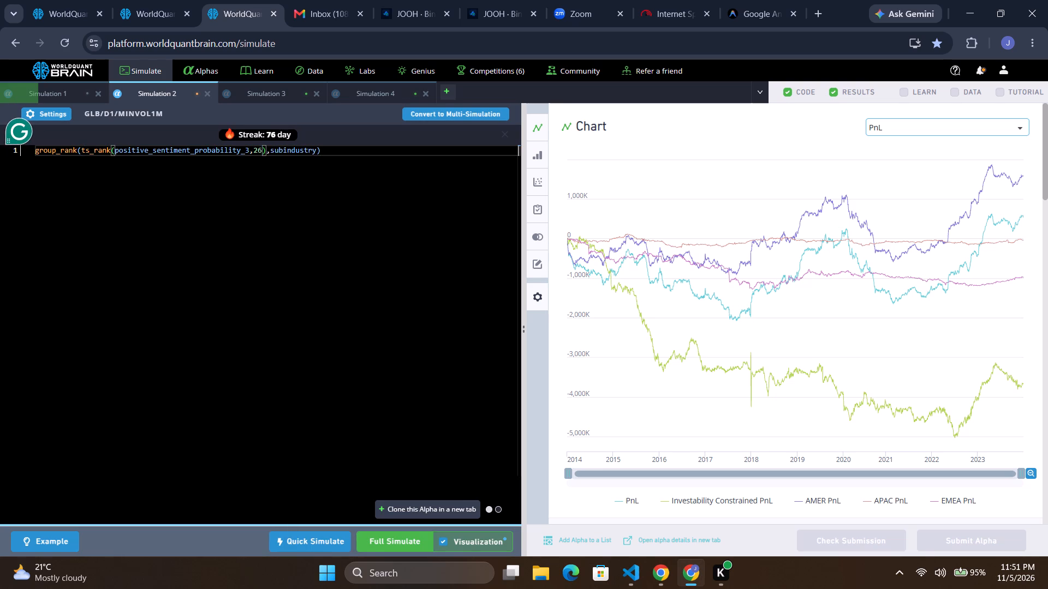
pyautogui.click(378, 550)
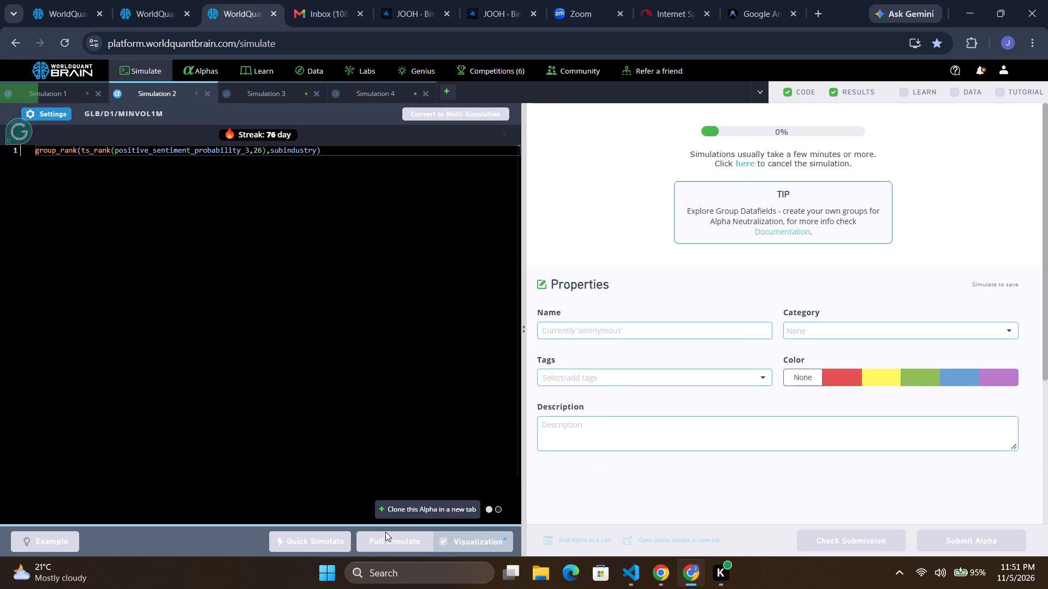